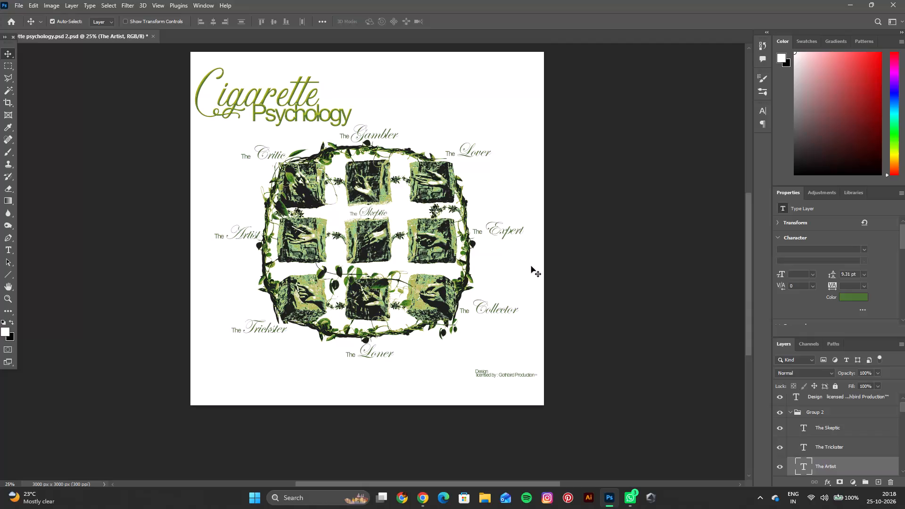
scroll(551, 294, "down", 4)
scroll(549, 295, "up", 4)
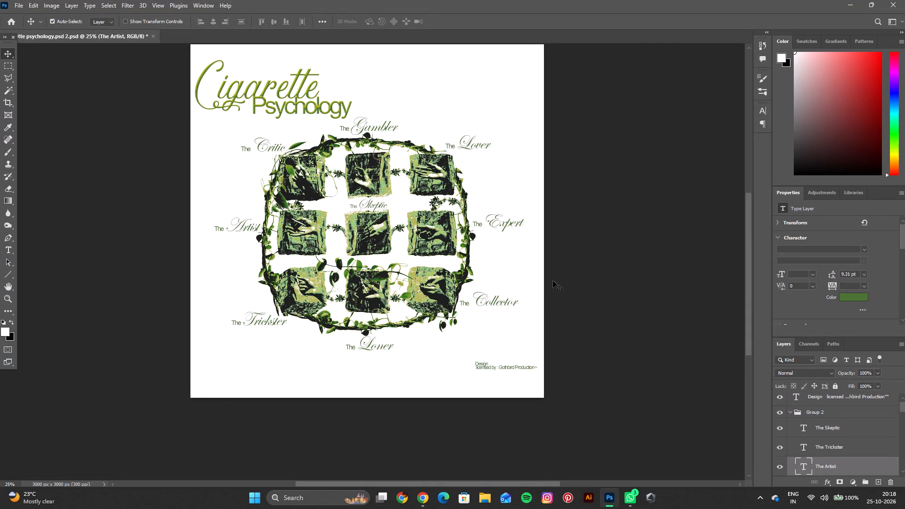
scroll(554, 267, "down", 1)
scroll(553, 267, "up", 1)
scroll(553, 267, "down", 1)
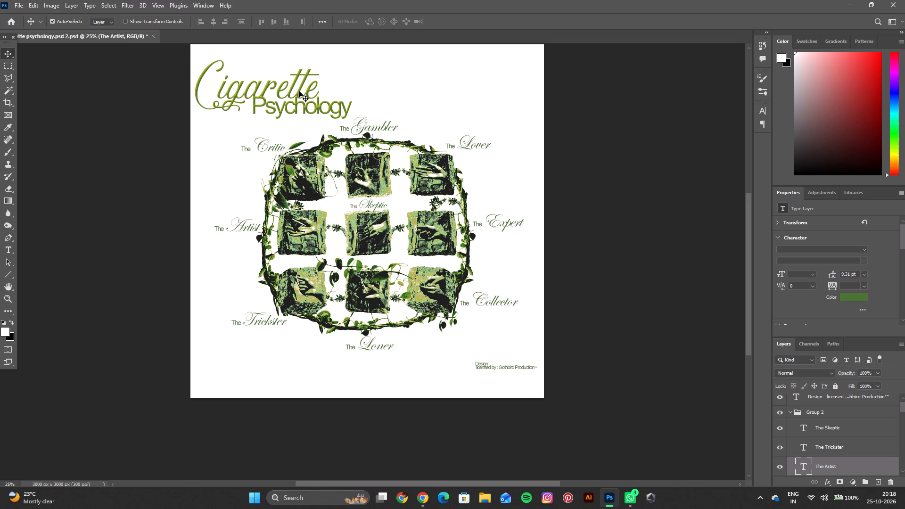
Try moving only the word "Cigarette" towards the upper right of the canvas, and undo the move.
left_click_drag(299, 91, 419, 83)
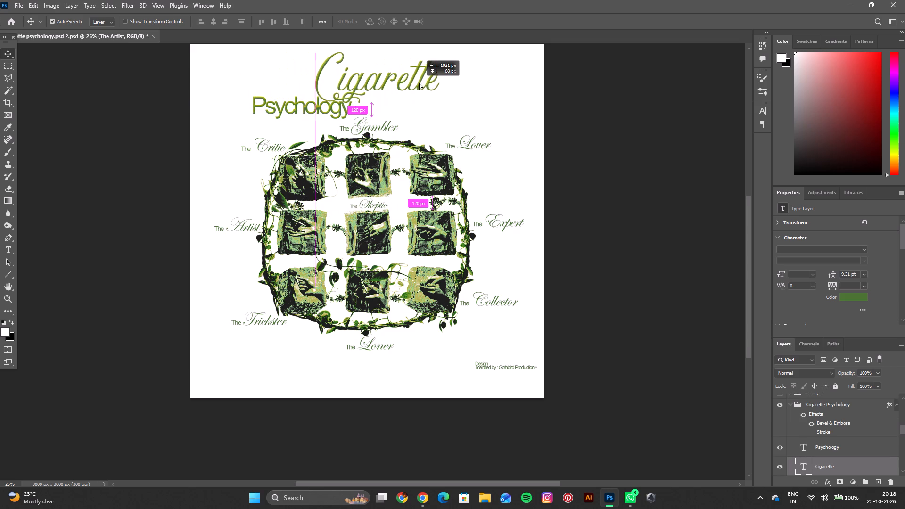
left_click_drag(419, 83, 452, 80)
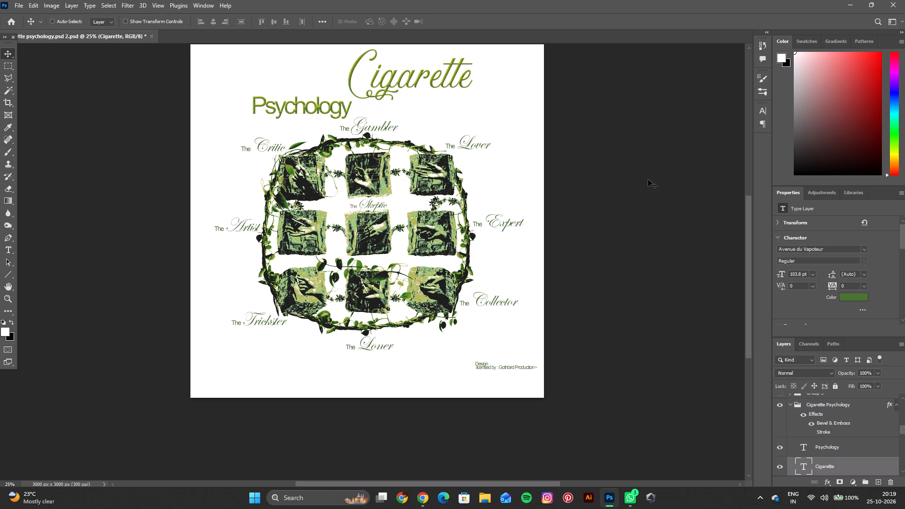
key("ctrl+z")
Collapse the Cigarette Psychology layer group and select it.
scroll(833, 407, "up", 2)
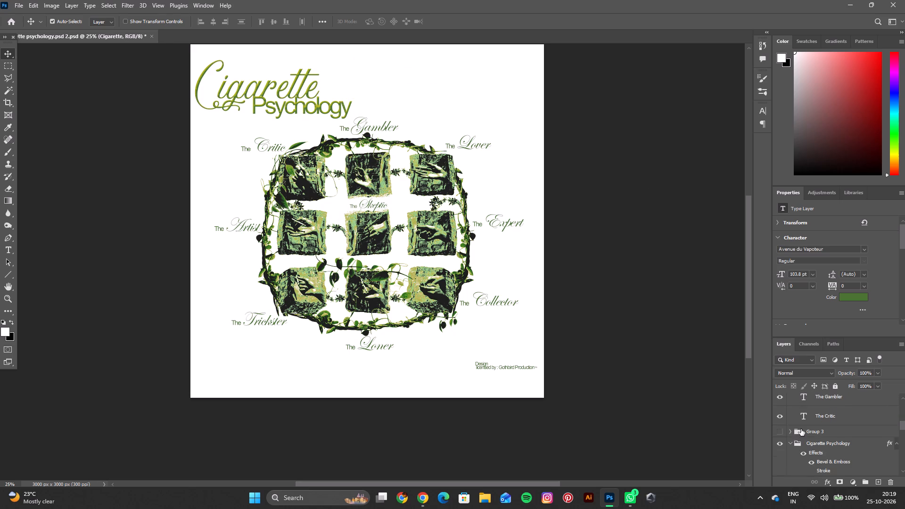
left_click(789, 443)
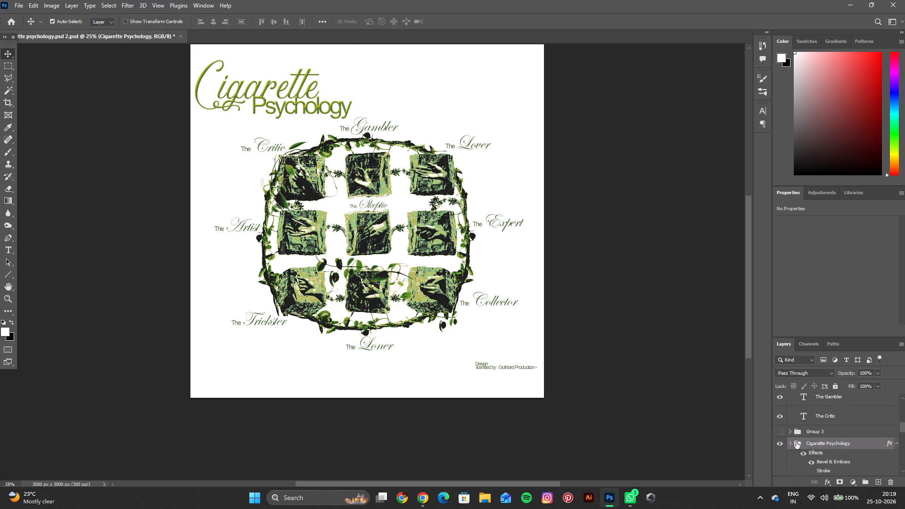
left_click(826, 444)
Toggle the visibility of Group 3 to preview its branch decorations, leaving the group hidden.
left_click(802, 432)
left_click(784, 433)
left_click(784, 433)
left_click(784, 433)
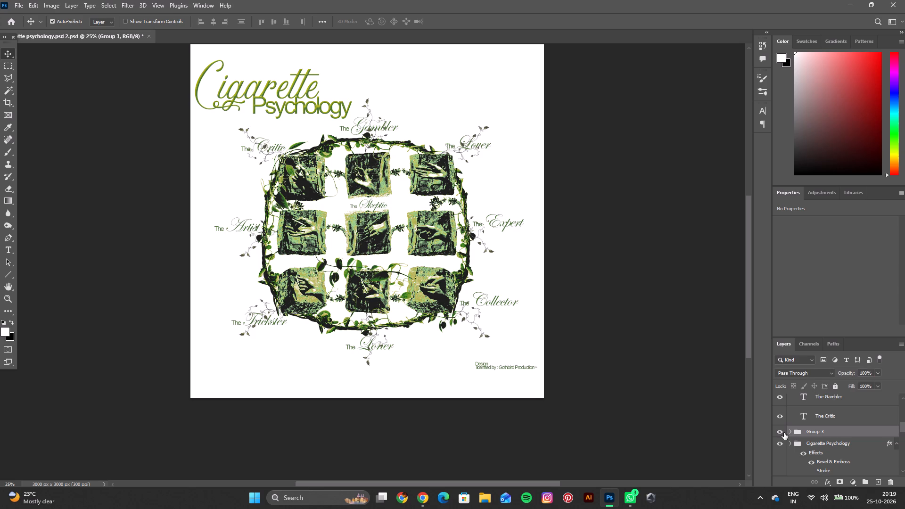
left_click(783, 433)
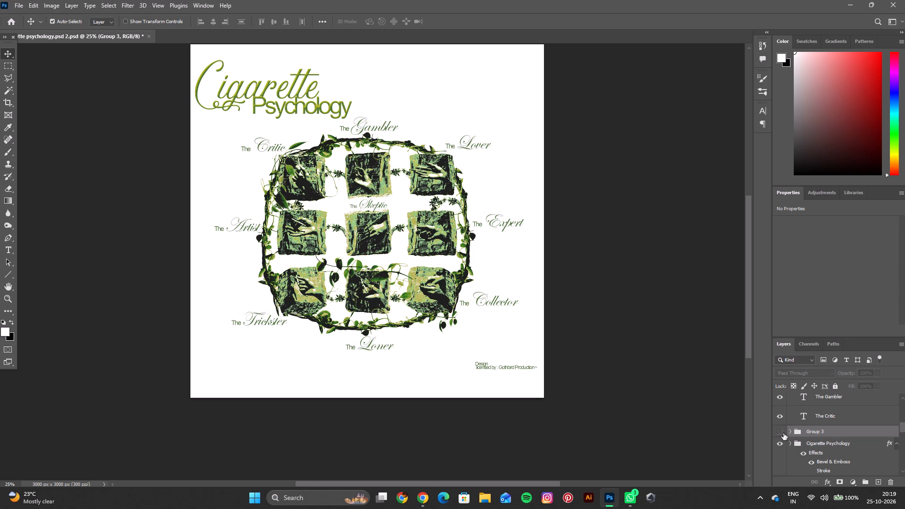
Free-transform the Cigarette Psychology title group and move it above the artwork to about X 1109 px, Y 370.5 px.
left_click(825, 445)
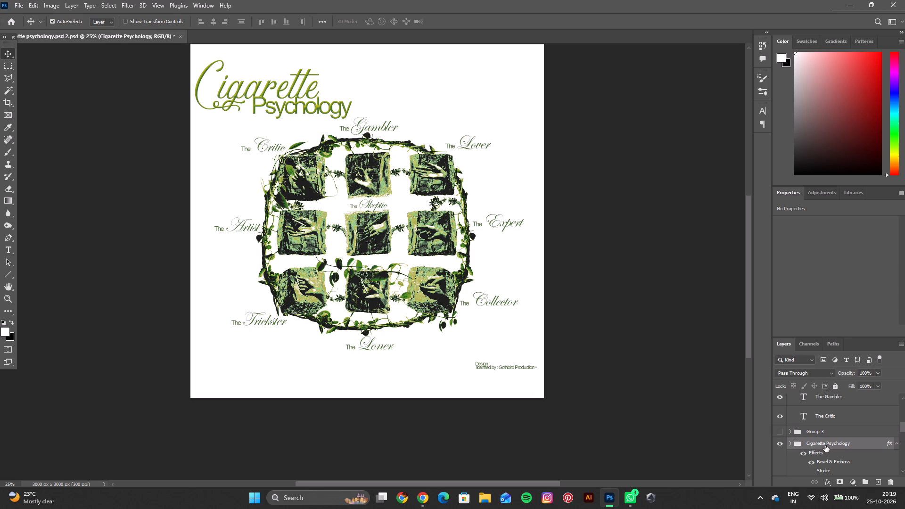
key("ctrl+t")
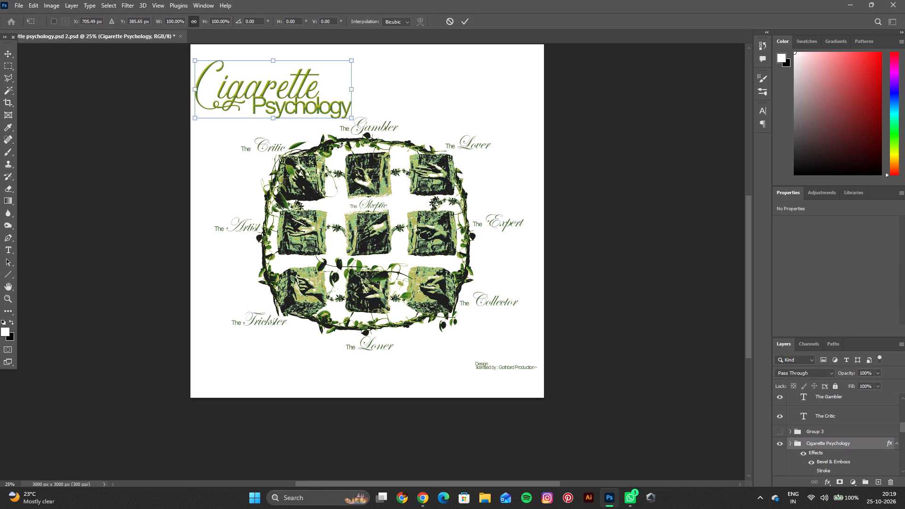
left_click_drag(293, 95, 444, 99)
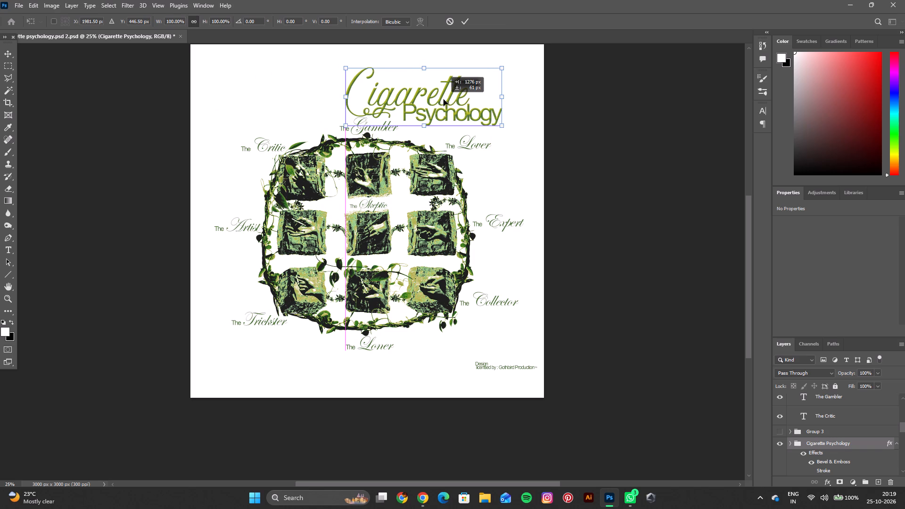
left_click_drag(444, 99, 433, 97)
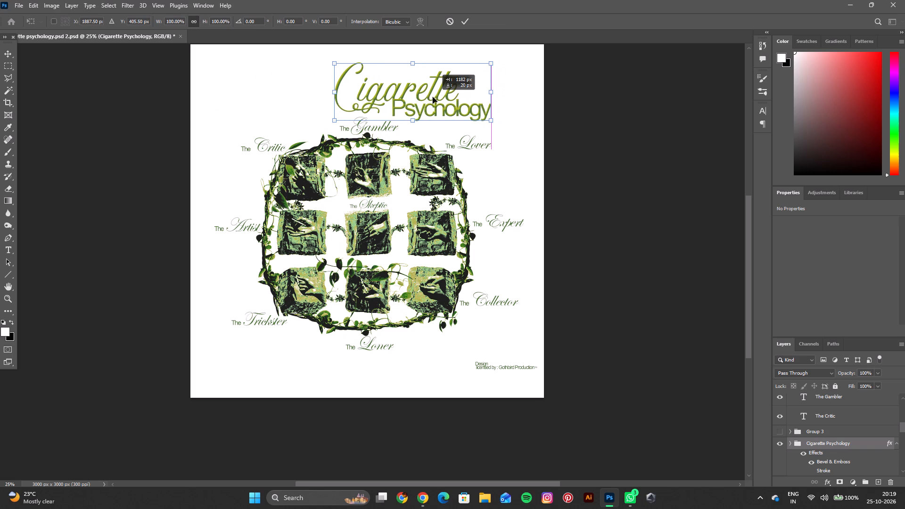
left_click_drag(433, 97, 360, 97)
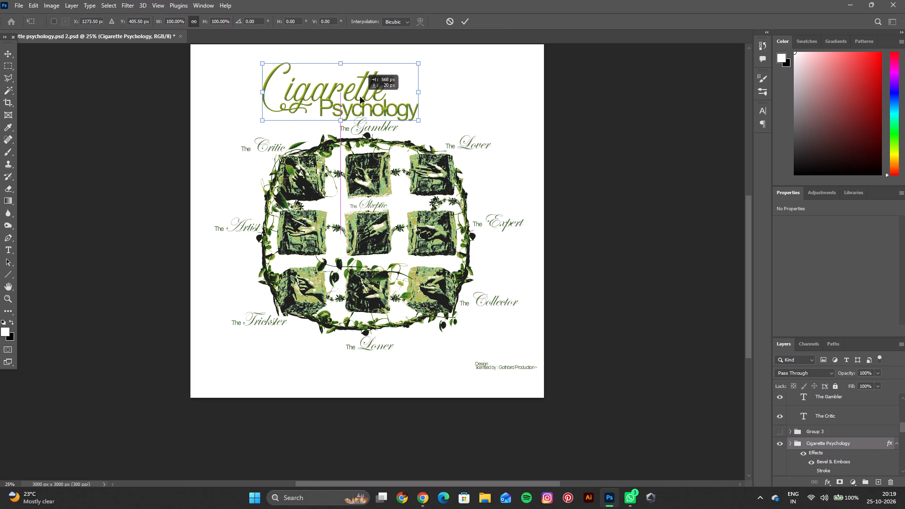
left_click_drag(360, 97, 343, 97)
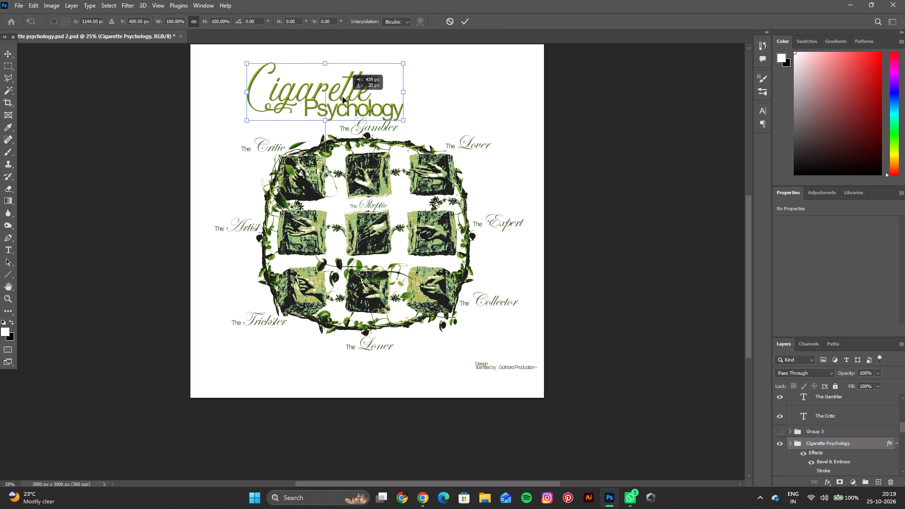
left_click_drag(343, 97, 342, 97)
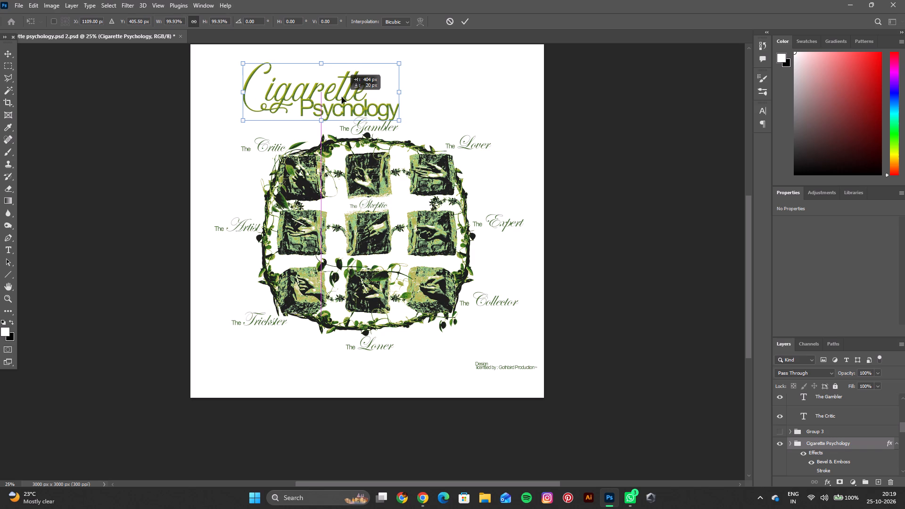
left_click_drag(342, 97, 342, 94)
left_click(460, 19)
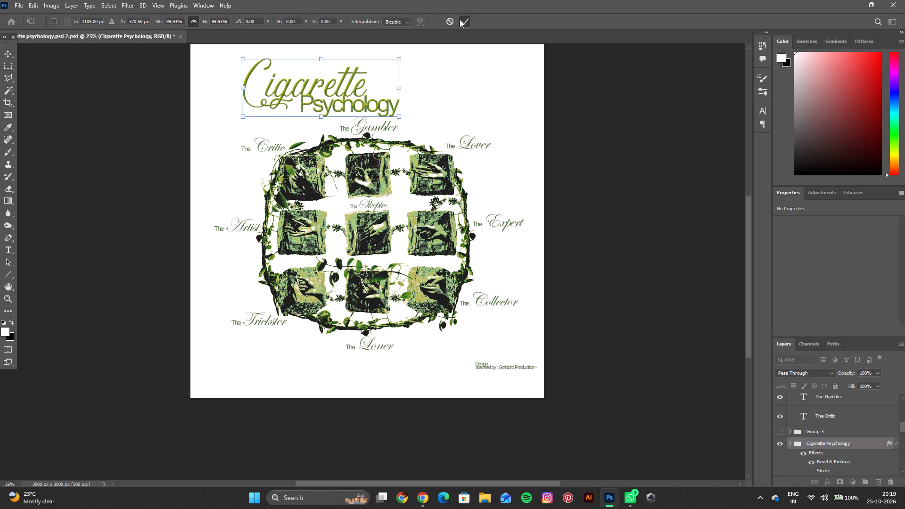
Move the "Design licensed by" credit text beside "The Loner", about 520 px from the canvas's right edge and 431 px from its bottom.
scroll(458, 144, "up", 2)
scroll(458, 137, "down", 3)
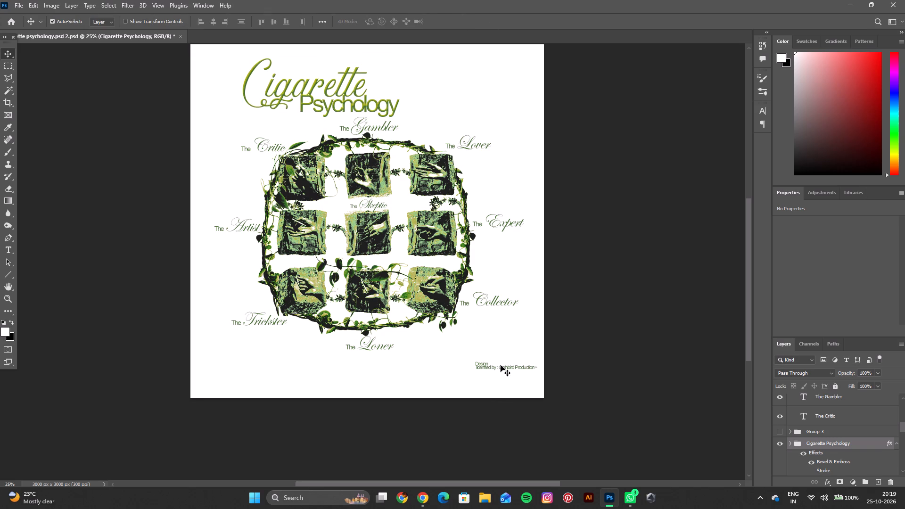
left_click_drag(495, 359, 444, 338)
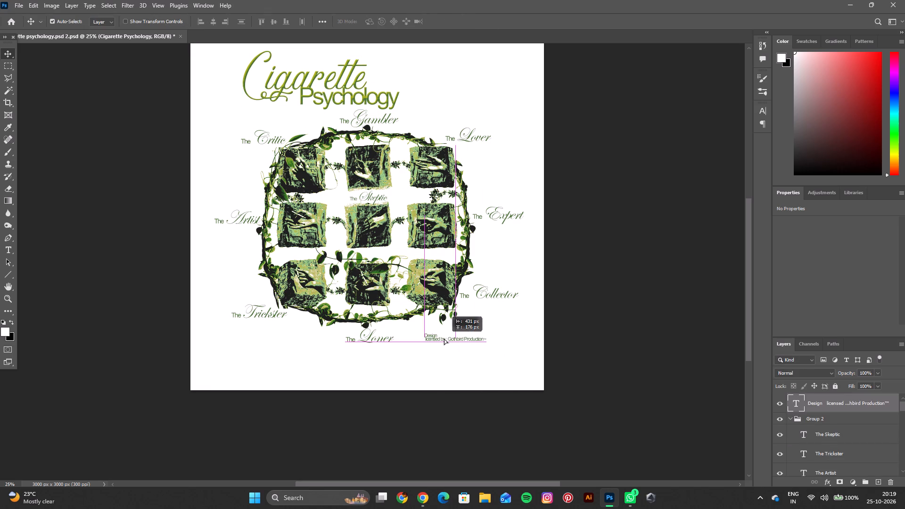
left_click_drag(444, 338, 441, 336)
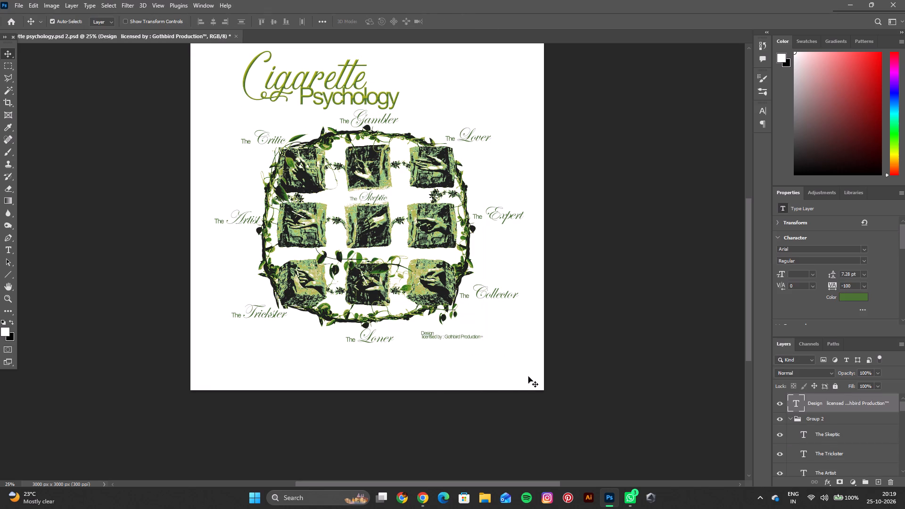
Examine the credit text and its surroundings up close, and review the whole poster layout.
scroll(529, 378, "up", 2)
scroll(529, 378, "down", 2)
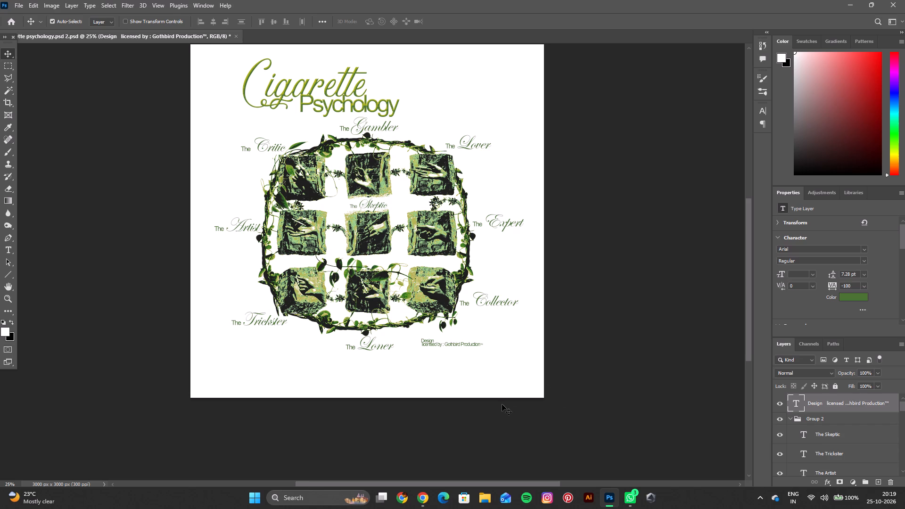
scroll(502, 404, "up", 2)
scroll(501, 404, "down", 2)
key("ctrl+equal")
key("ctrl+equal")
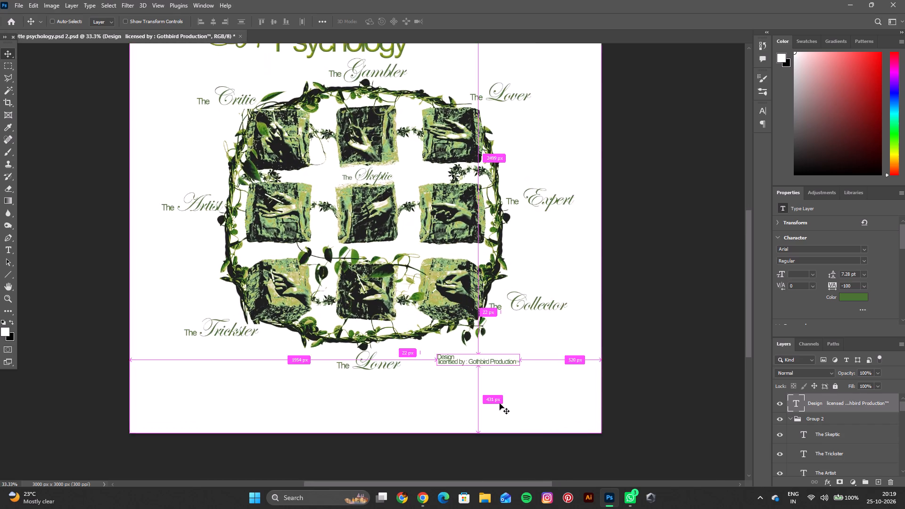
key("ctrl+equal")
key("ctrl+equal")
key("space")
key("space")
key("space")
key("space")
key("space")
key("space")
key("space")
key("space")
key("space")
key("space")
key("space")
key("space")
key("space")
key("space")
key("space")
key("space")
key("space")
key("space")
key("space")
key("space")
left_click_drag(500, 394, 426, 264)
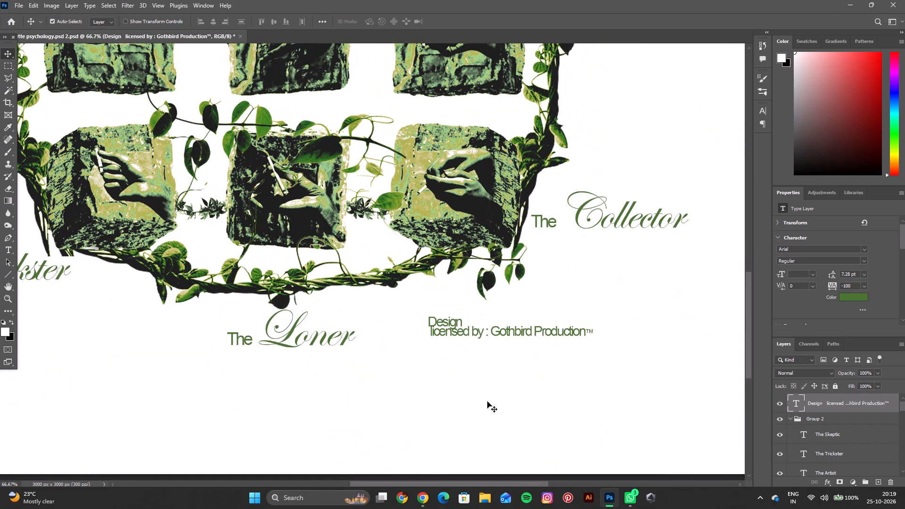
key("ctrl+equal")
key("space")
key("space")
key("space")
key("space")
key("space")
key("space")
key("space")
key("space")
key("space")
key("space")
key("space")
key("space")
key("space")
key("space")
key("space")
key("space")
key("space")
key("space")
key("space")
key("space")
left_click_drag(484, 387, 409, 350)
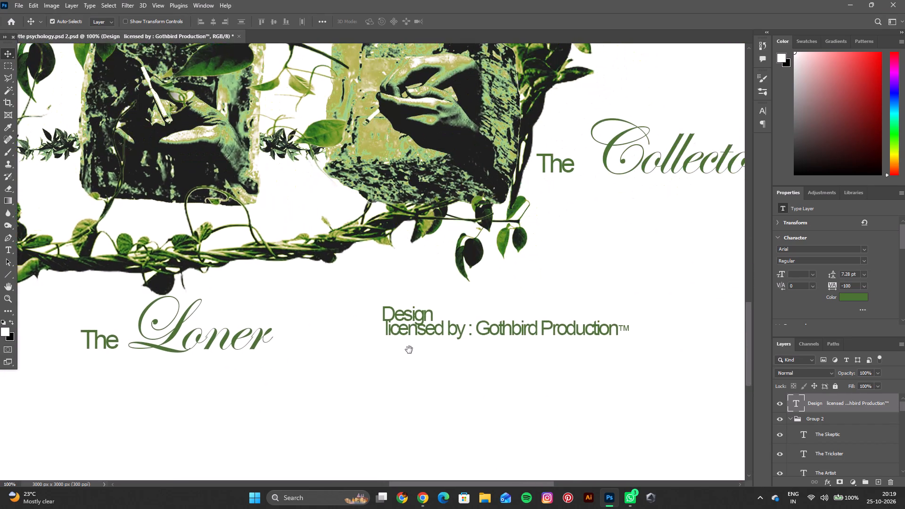
left_click_drag(409, 350, 513, 462)
key("ctrl+minus")
key("ctrl+minus")
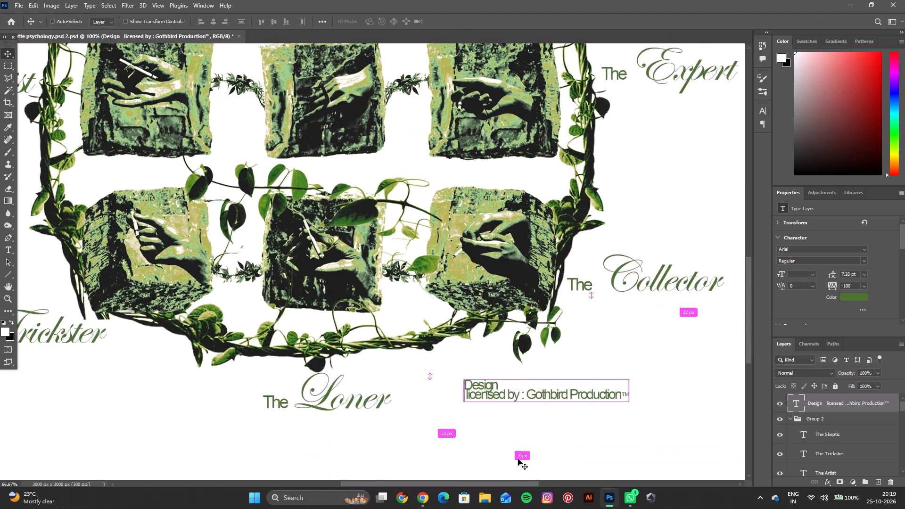
key("ctrl+minus")
key("ctrl+minus")
key("space")
key("space")
key("space")
key("space")
key("space")
key("space")
key("space")
key("space")
key("space")
key("space")
key("space")
key("space")
key("space")
key("space")
key("space")
key("space")
key("space")
key("space")
key("space")
key("space")
left_click_drag(372, 299, 380, 369)
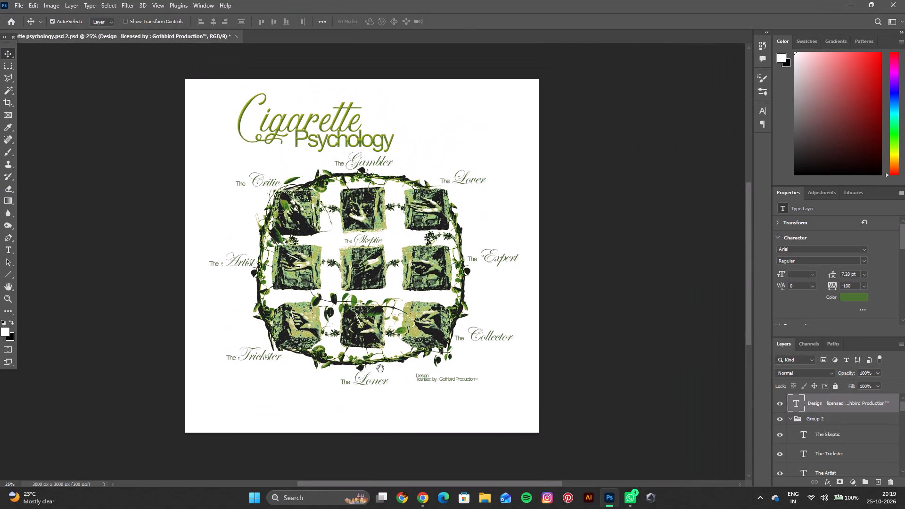
left_click_drag(380, 369, 381, 368)
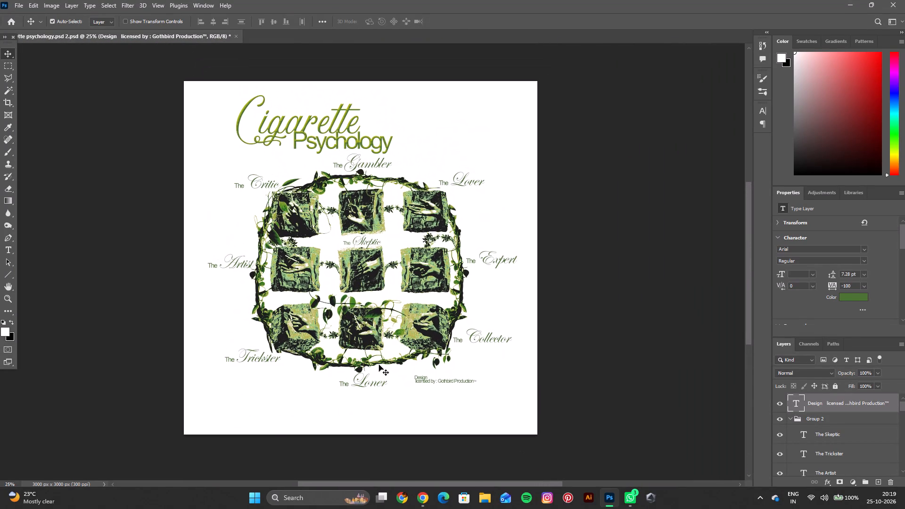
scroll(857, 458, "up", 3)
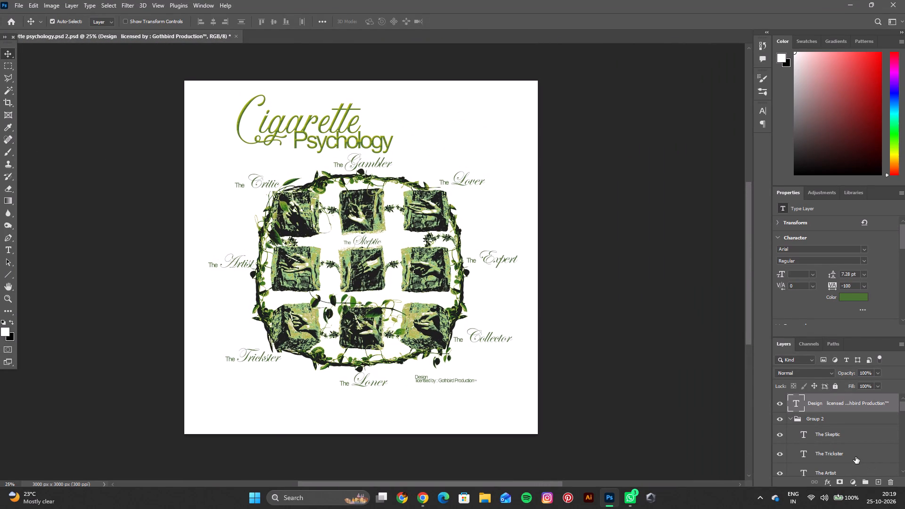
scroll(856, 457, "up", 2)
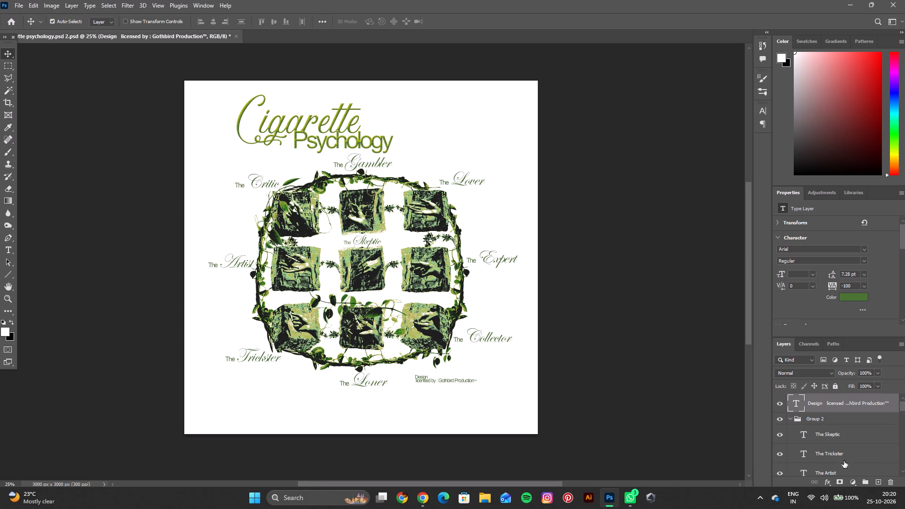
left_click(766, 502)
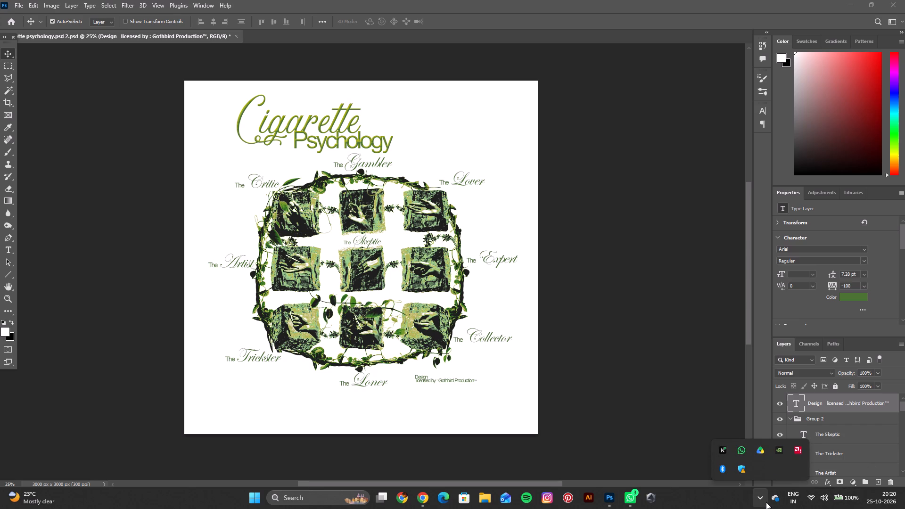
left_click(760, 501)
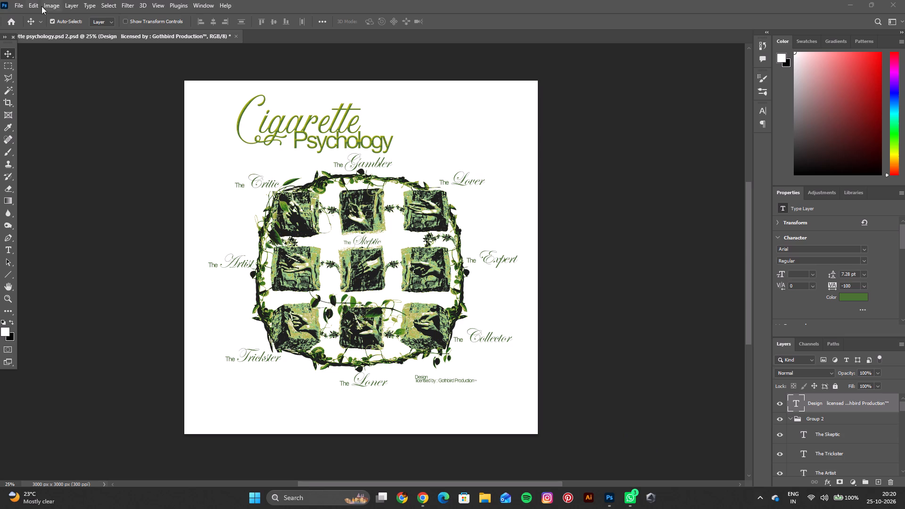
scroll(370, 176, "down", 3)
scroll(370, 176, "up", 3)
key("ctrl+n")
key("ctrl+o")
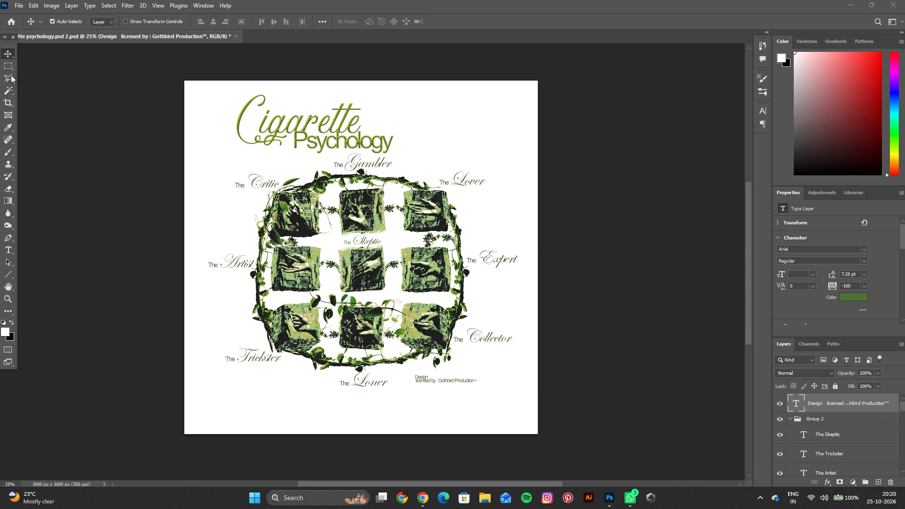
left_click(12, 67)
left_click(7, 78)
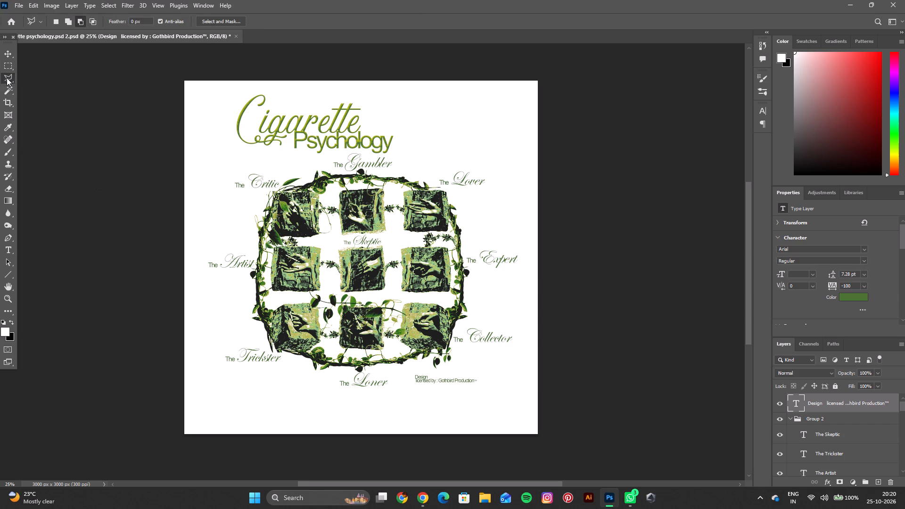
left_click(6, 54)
Switch to Chrome and copy the enlarged front image of the Blanck cream boxy hoodie from the Unitee products page.
left_click(845, 7)
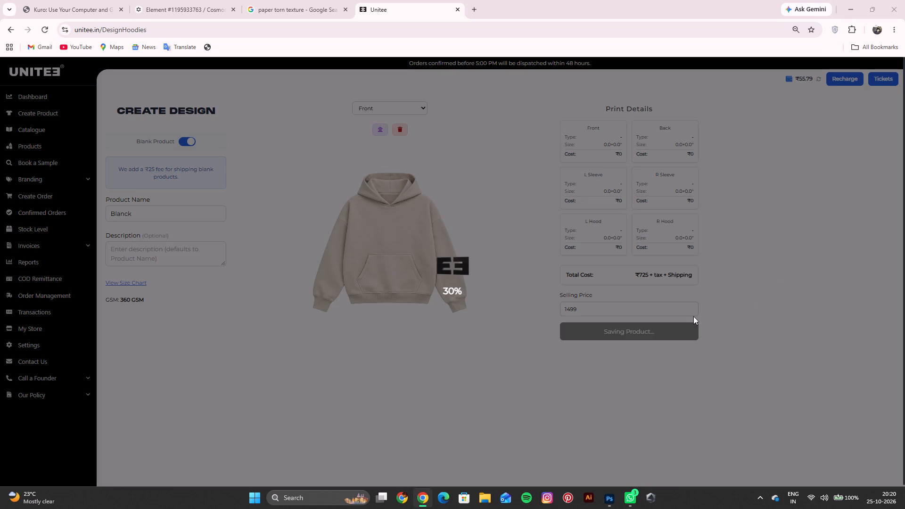
left_click(480, 279)
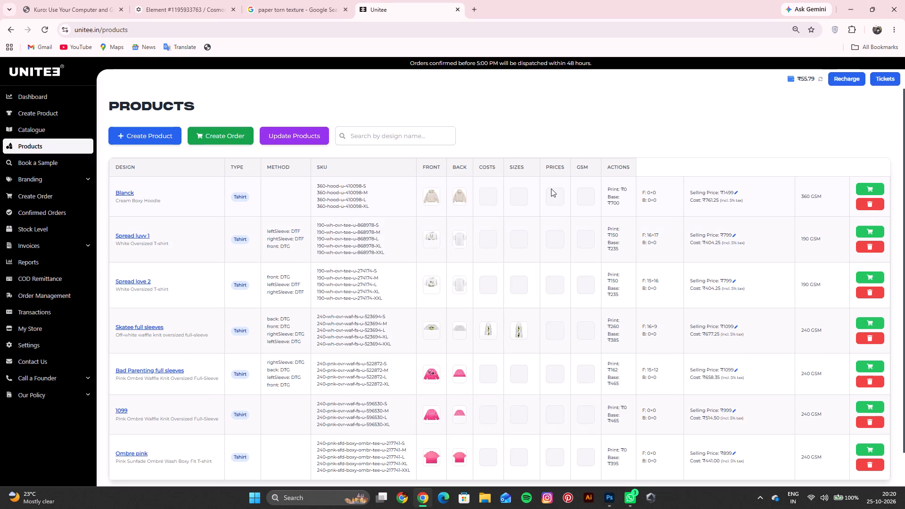
left_click(429, 198)
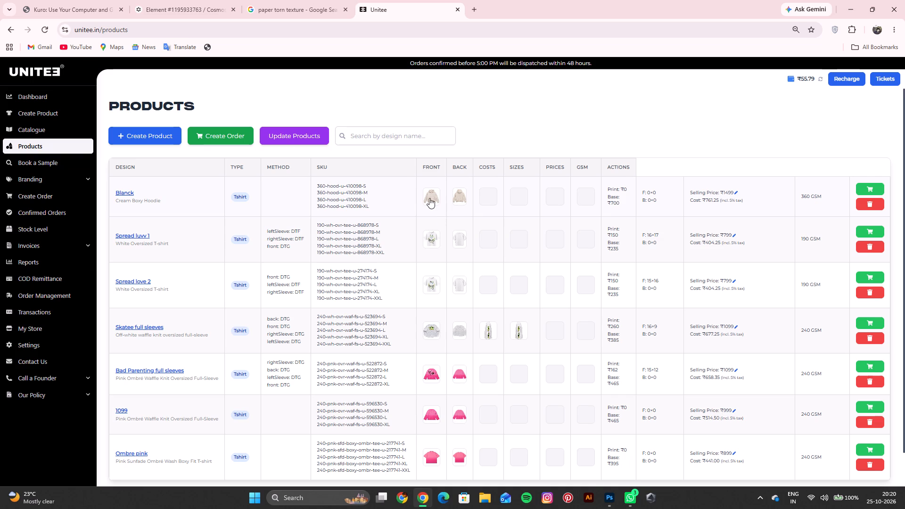
left_click(429, 198)
right_click(428, 240)
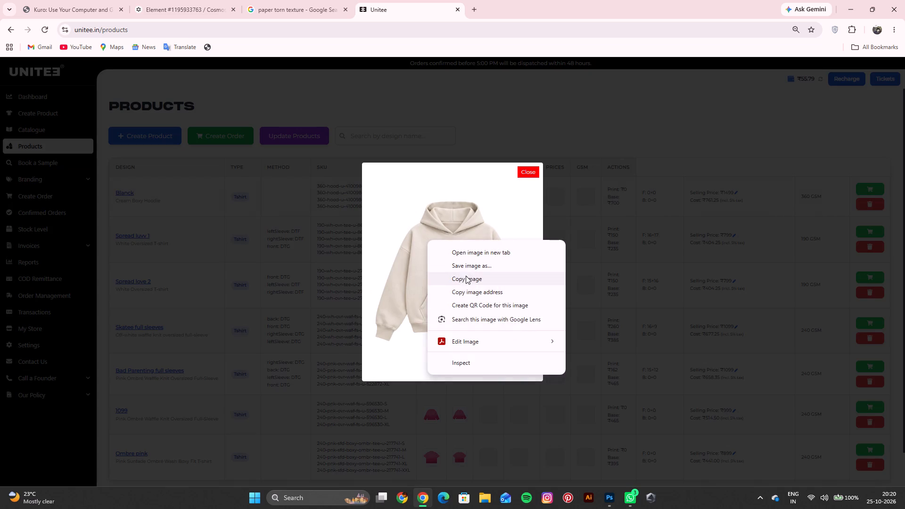
left_click(468, 281)
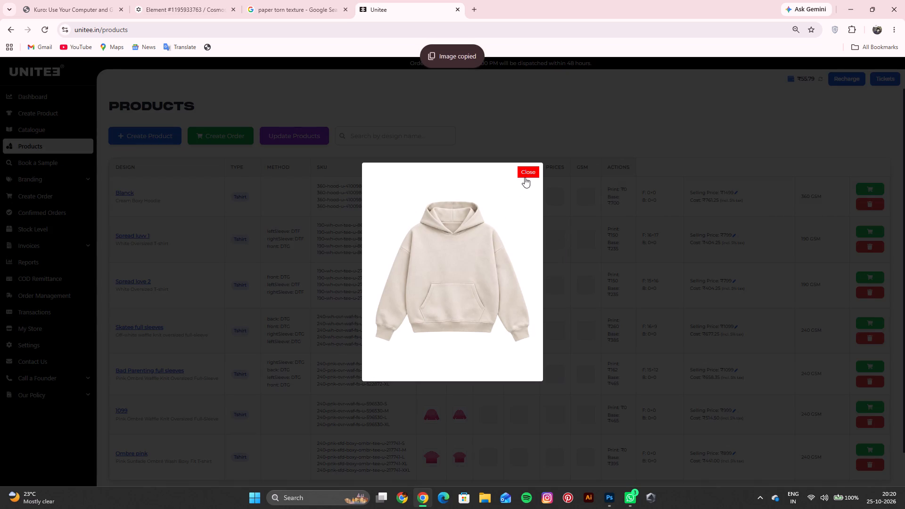
left_click(525, 177)
Return to Photoshop and create a new white document of 3000 x 3000 px at 300 ppi.
left_click(849, 5)
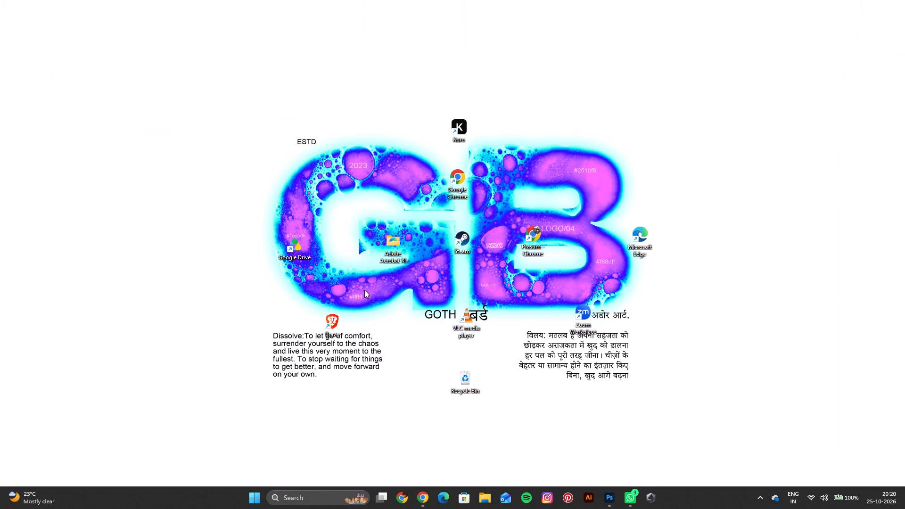
left_click(617, 496)
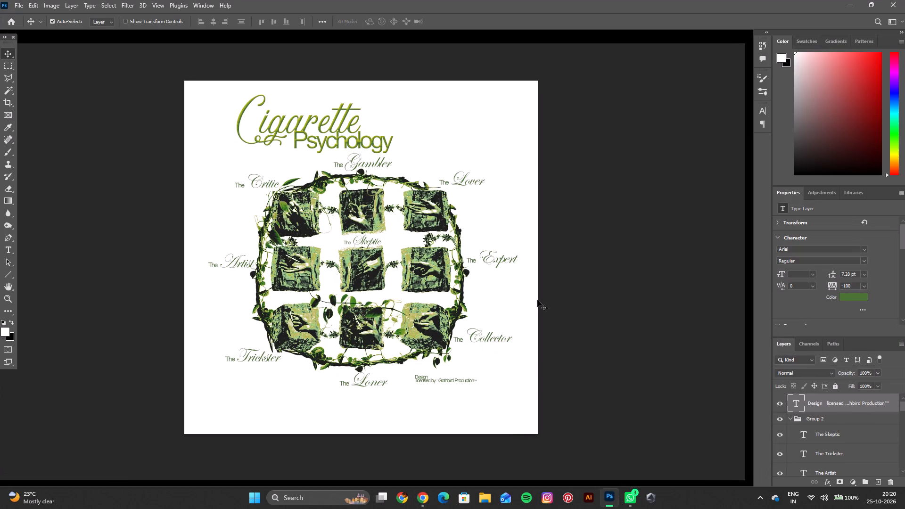
key("ctrl+n")
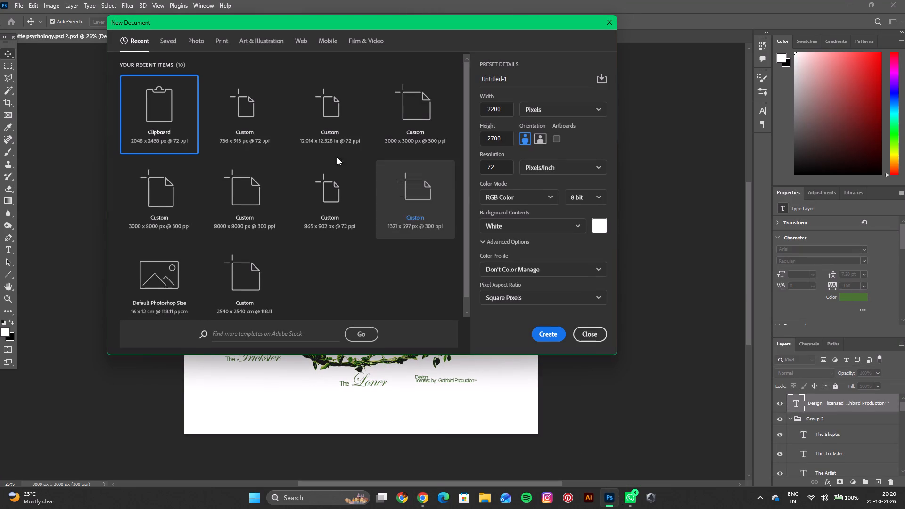
left_click(159, 205)
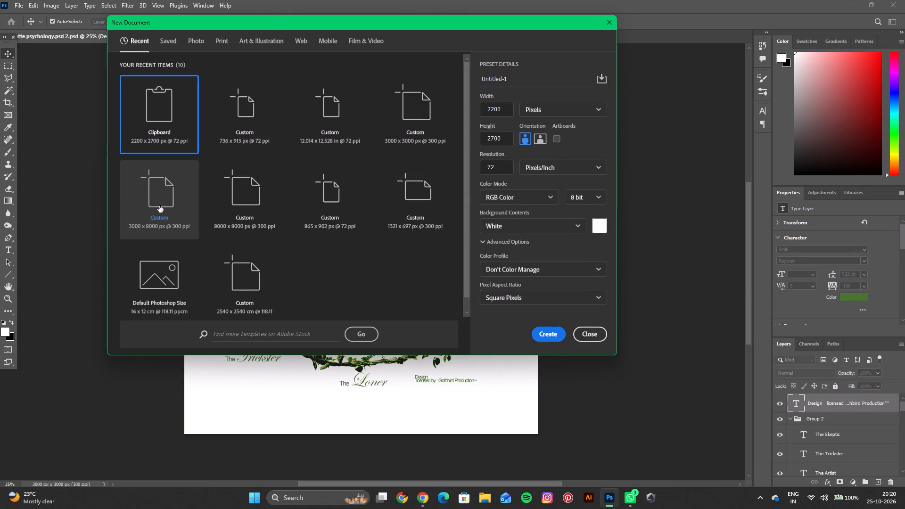
left_click(369, 139)
left_click(388, 138)
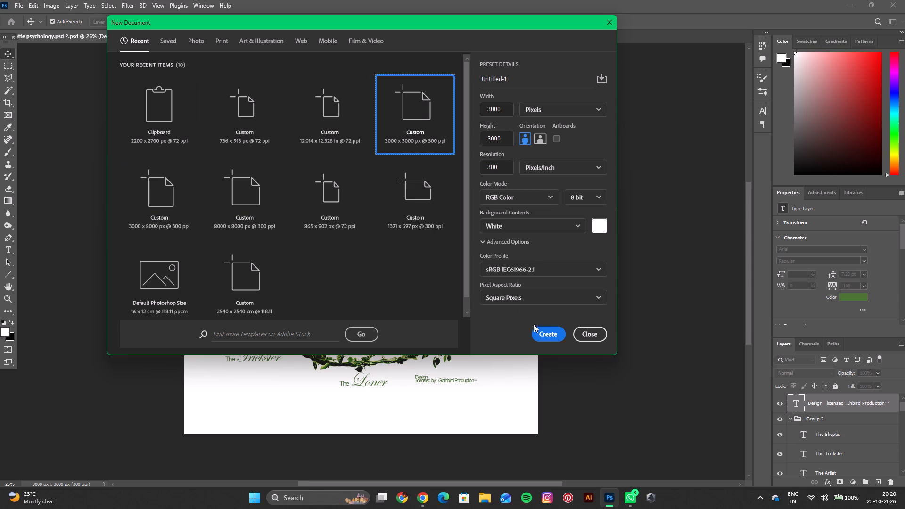
left_click(547, 333)
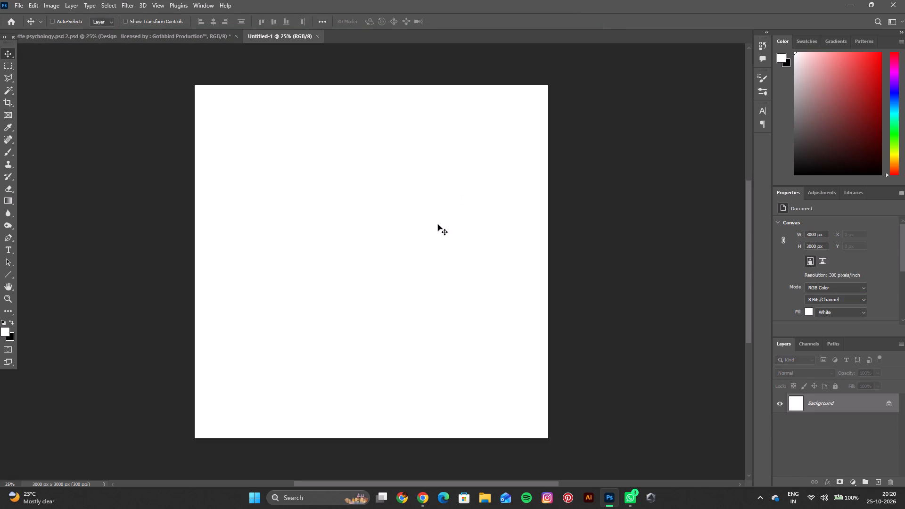
Paste the copied hoodie image and enlarge it proportionally to about 2716 x 3332 px, centred on the canvas.
key("ctrl+v")
left_click(402, 262)
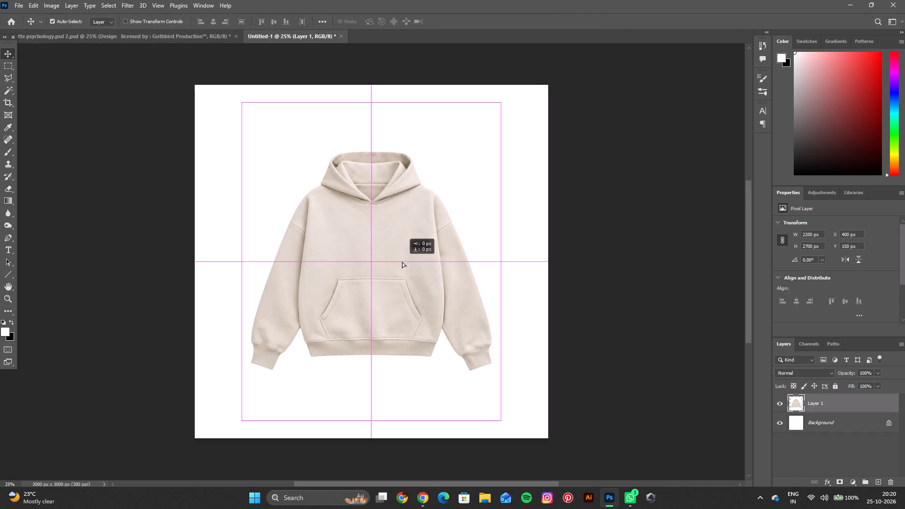
key("ctrl+t")
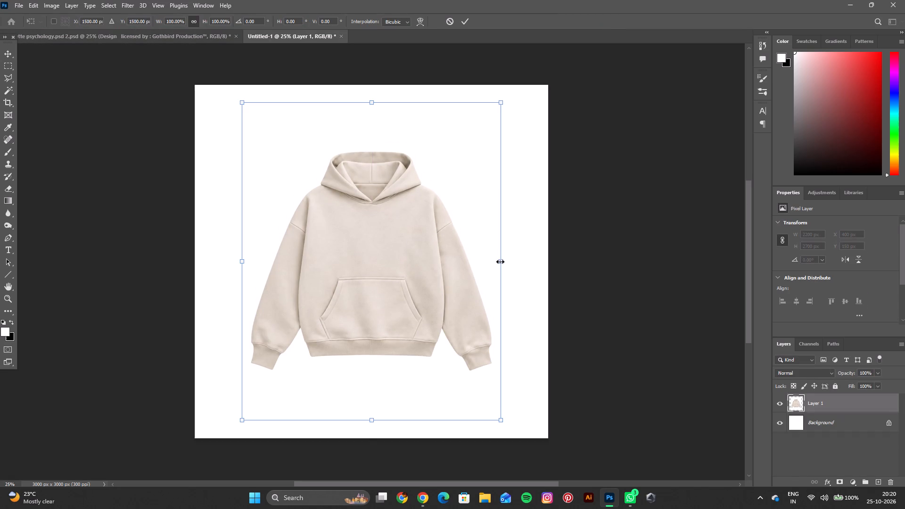
left_click_drag(500, 262, 552, 261)
left_click_drag(487, 271, 462, 274)
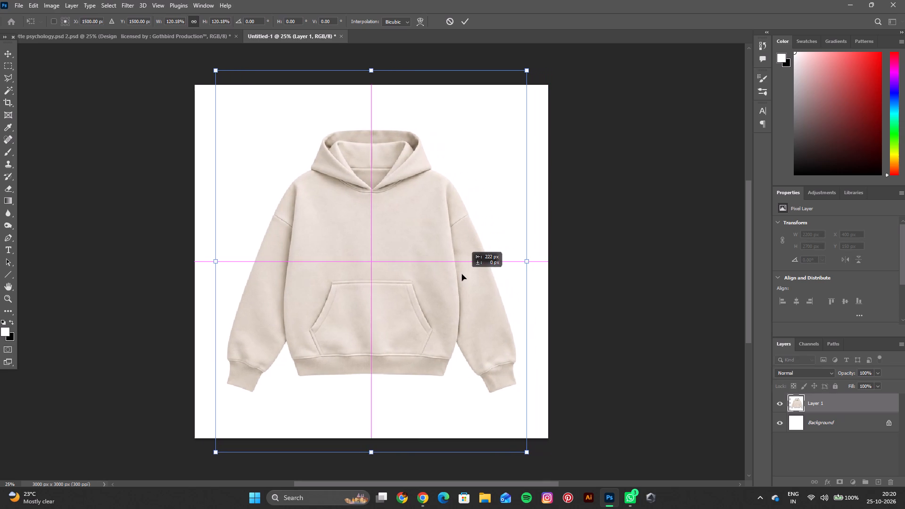
left_click_drag(462, 274, 461, 275)
left_click_drag(531, 264, 540, 264)
left_click_drag(498, 268, 491, 268)
left_click(464, 24)
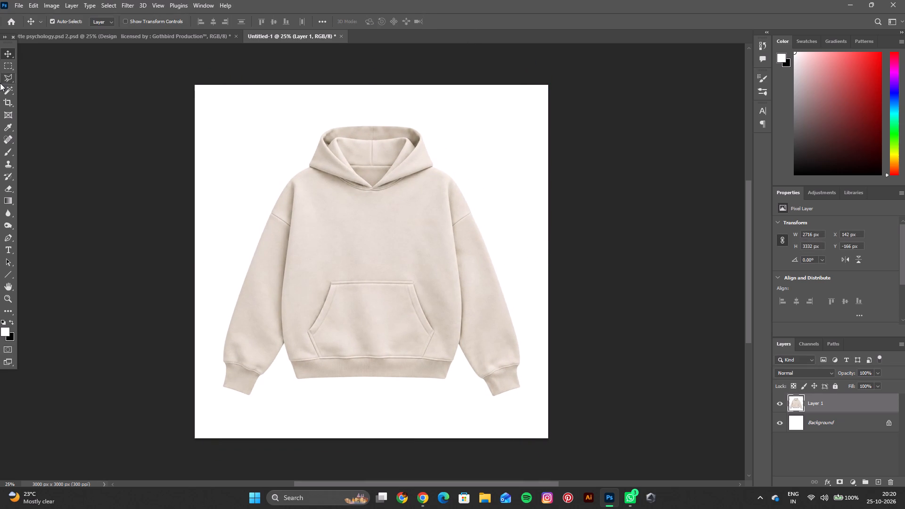
Crop the document at its existing canvas bounds to delete the hoodie layer's overflowing pixels.
left_click(8, 103)
left_click(244, 112)
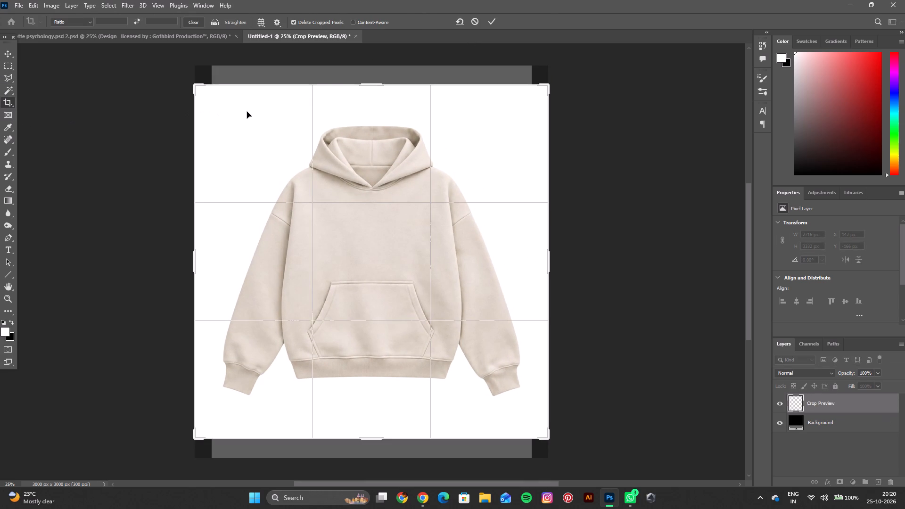
left_click(491, 20)
left_click(9, 53)
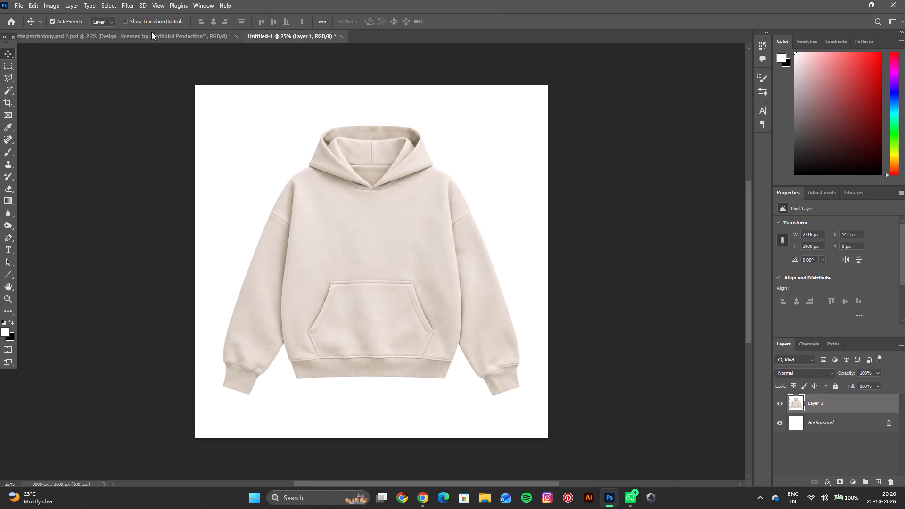
In the Cigarette Psychology document, merge all artwork layers and groups above Layer 0 into one layer.
left_click(152, 31)
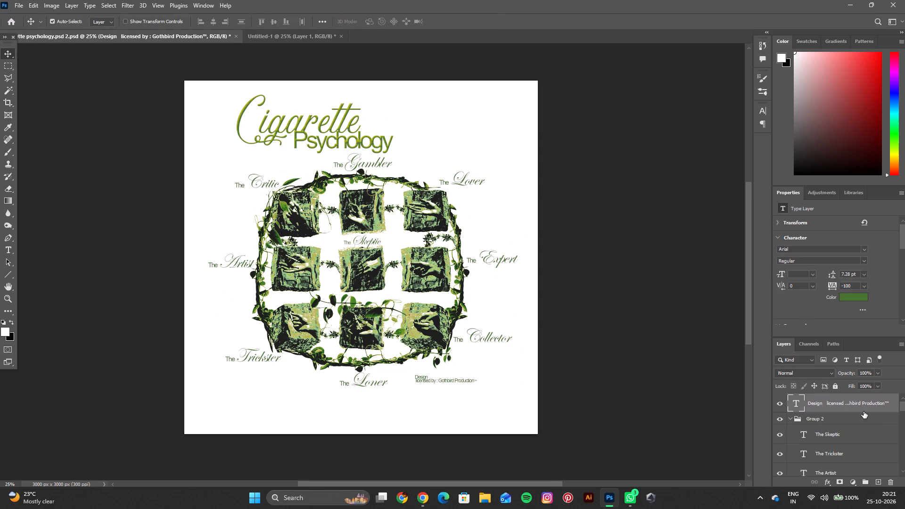
scroll(864, 412, "up", 4)
scroll(867, 414, "down", 19)
scroll(868, 426, "up", 2)
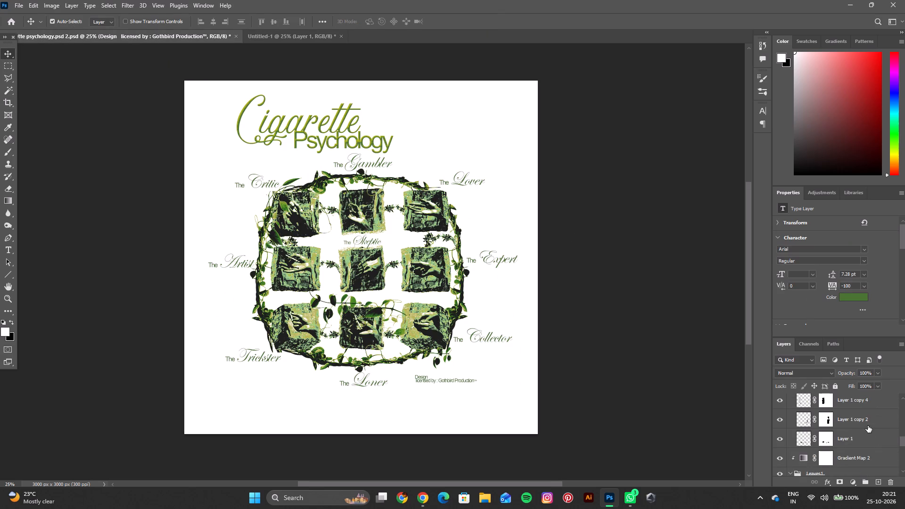
scroll(868, 426, "up", 15)
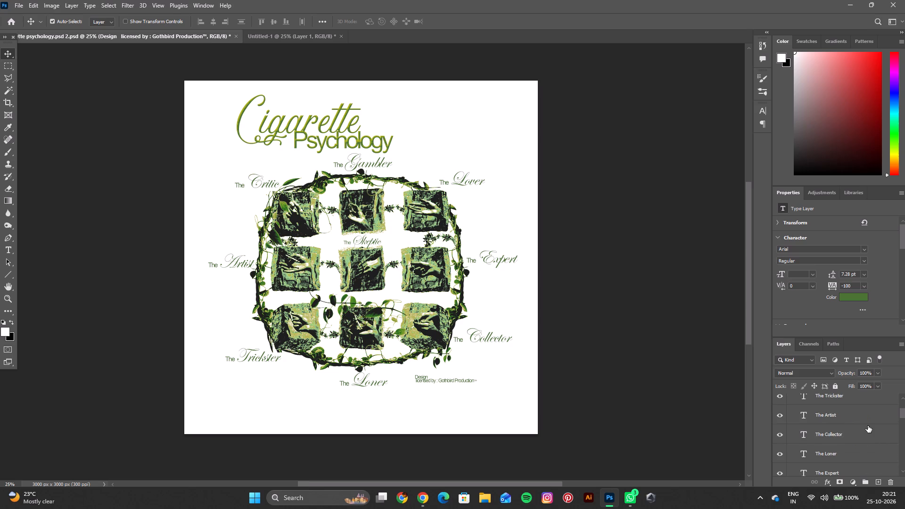
scroll(868, 426, "up", 2)
left_click(790, 419)
scroll(840, 448, "down", 5)
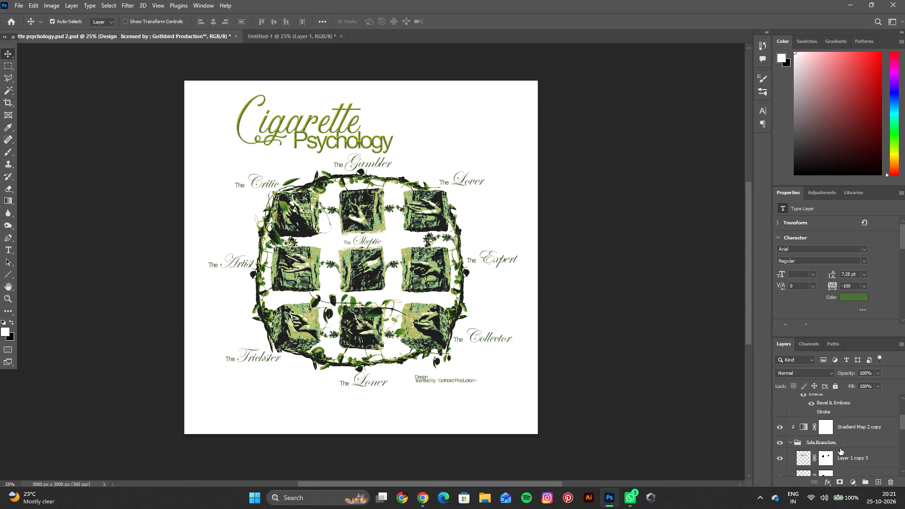
scroll(840, 448, "down", 20)
scroll(840, 448, "down", 2)
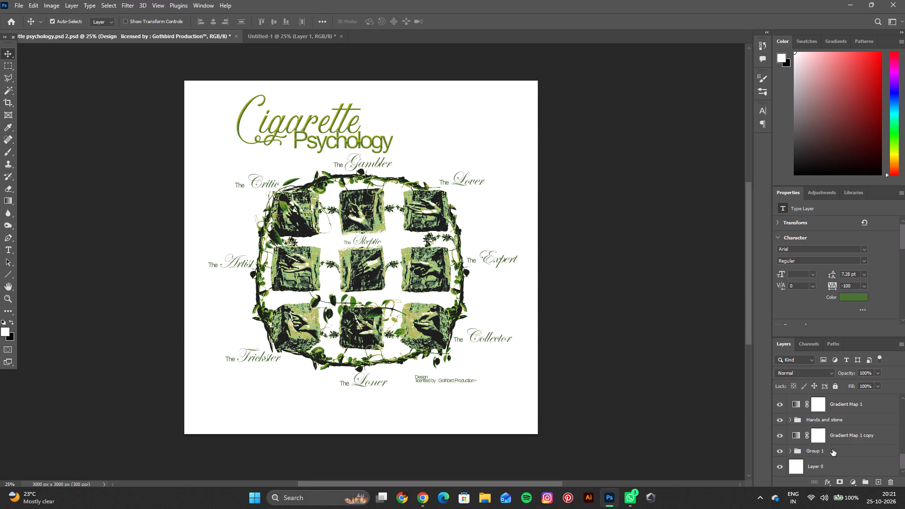
left_click(832, 449, "shift")
key("ctrl+e")
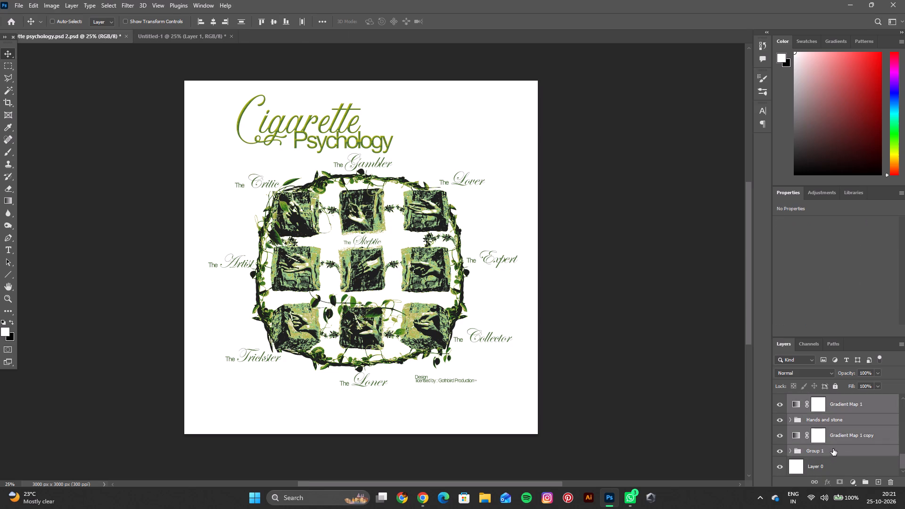
left_click(778, 422)
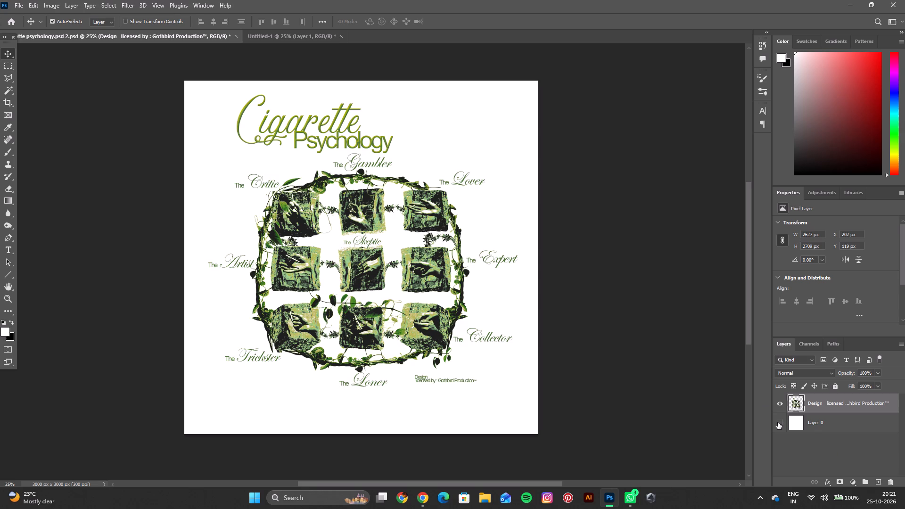
left_click(778, 422)
Copy the merged Cigarette Psychology artwork and paste it into the hoodie document.
key("ctrl+c")
left_click(284, 40)
key("ctrl+v")
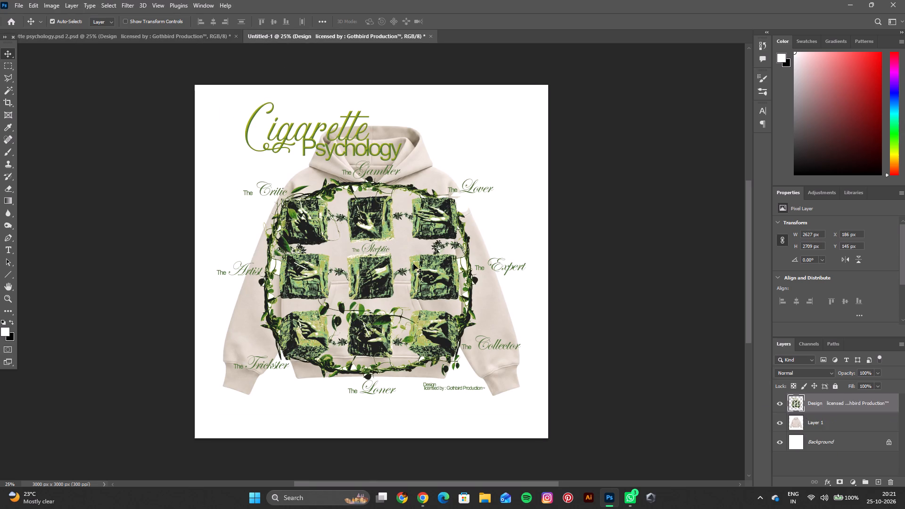
Scale the pasted artwork to about 50% and centre it on the hoodie's front at about X 1500 px, Y 1571.5 px.
key("ctrl+t")
left_click_drag(531, 259, 374, 288)
left_click_drag(361, 288, 416, 285)
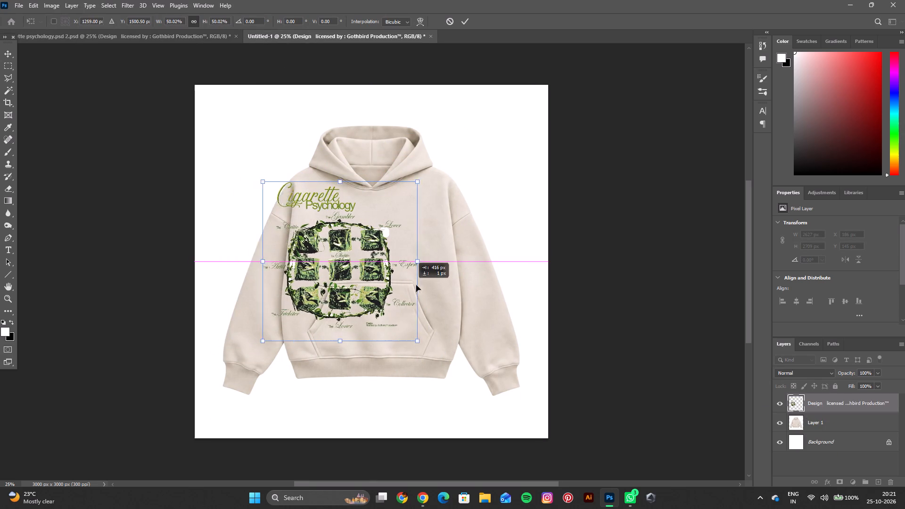
left_click_drag(416, 285, 442, 296)
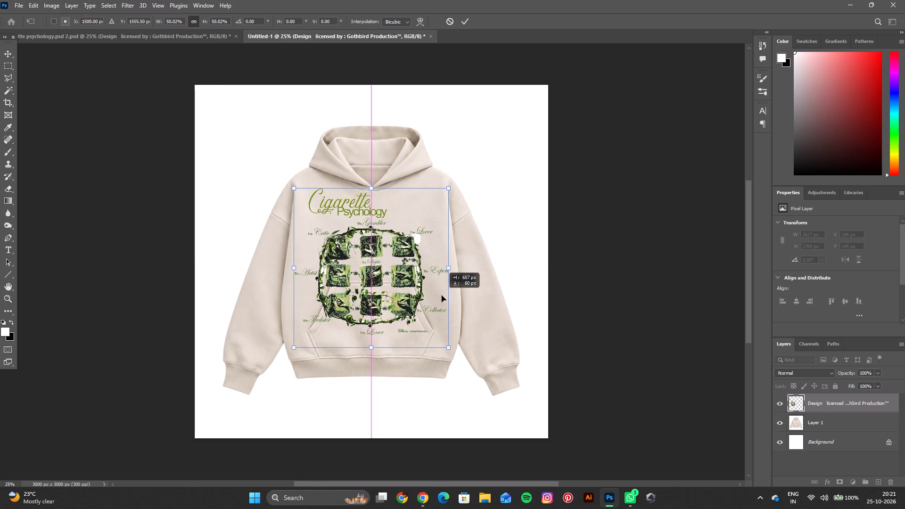
left_click_drag(442, 296, 442, 294)
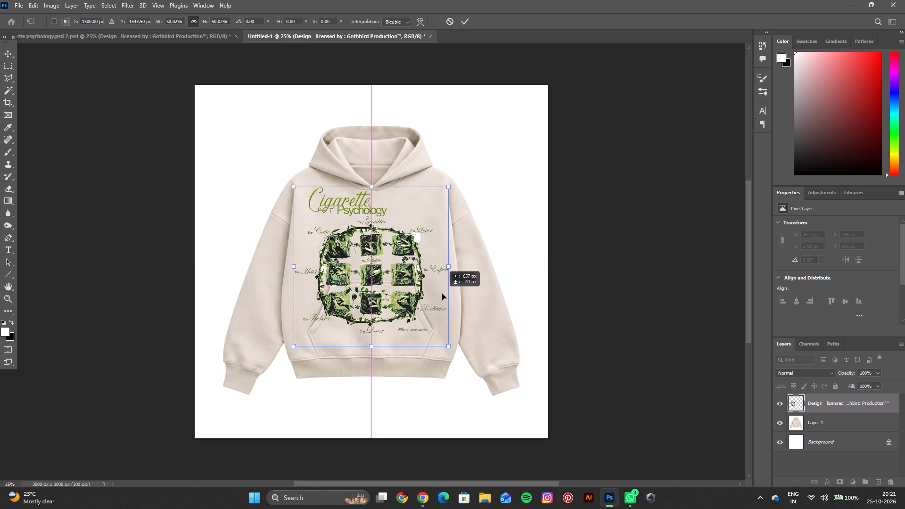
left_click_drag(442, 294, 440, 297)
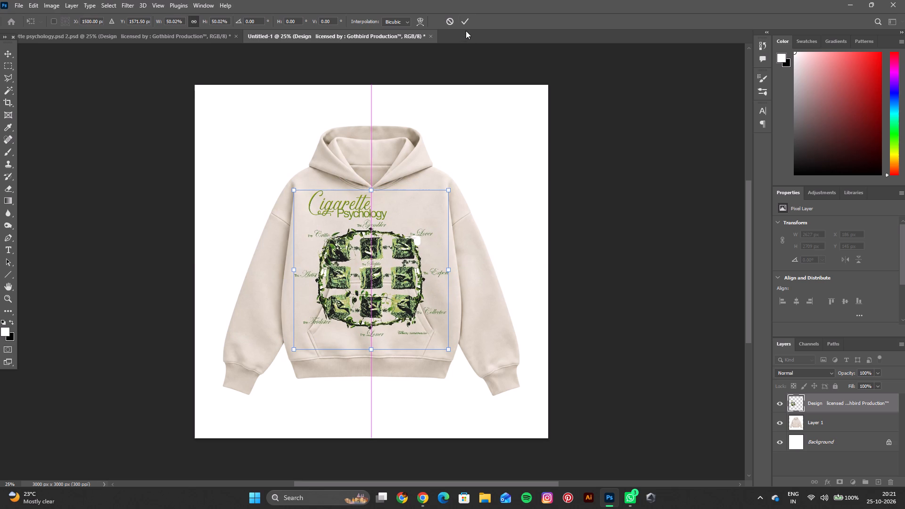
left_click(465, 26)
Set the artwork layer's blend mode to Darker Color.
left_click(812, 371)
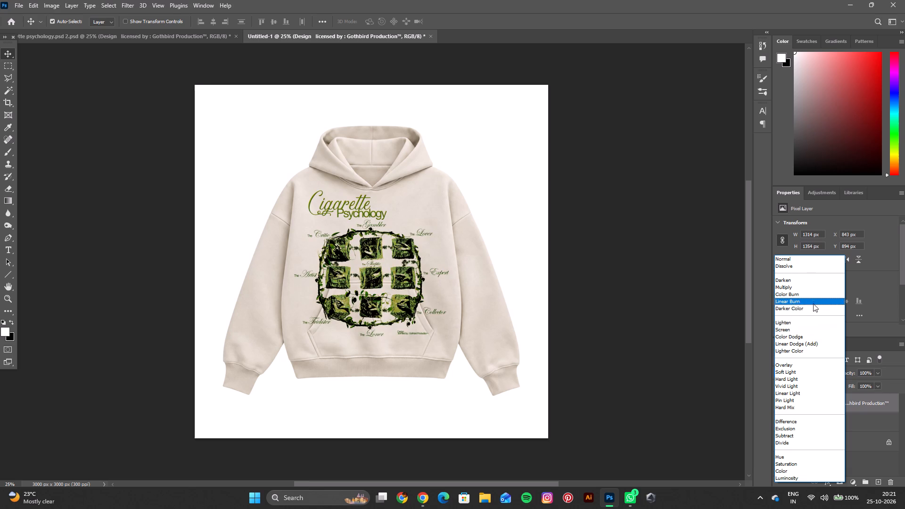
left_click(813, 307)
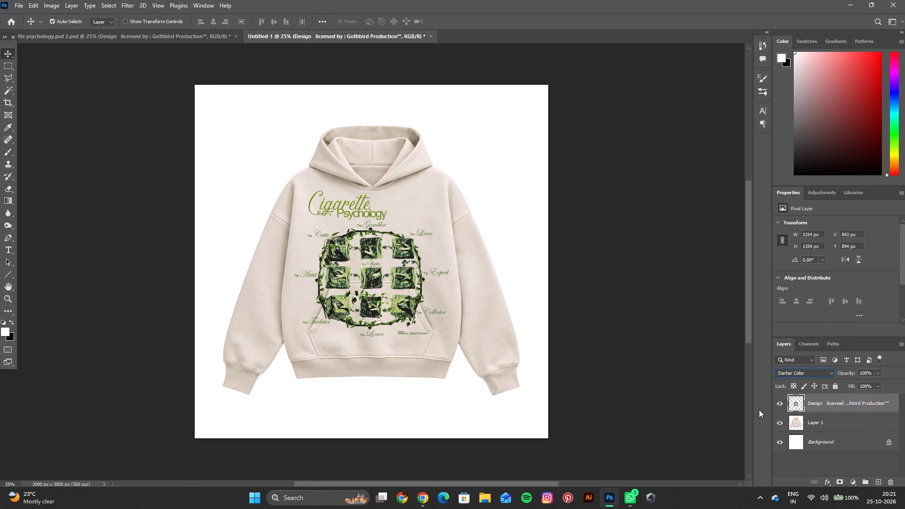
left_click(799, 376)
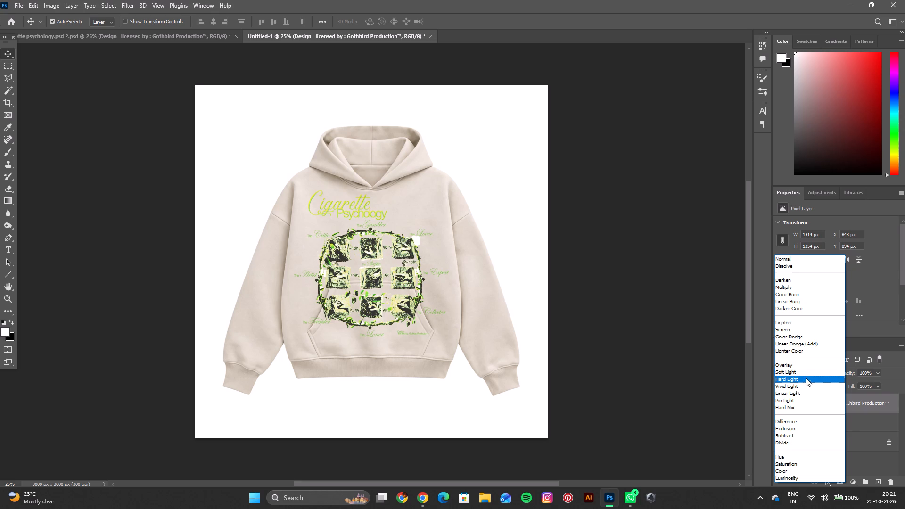
left_click(799, 307)
scroll(407, 312, "up", 2)
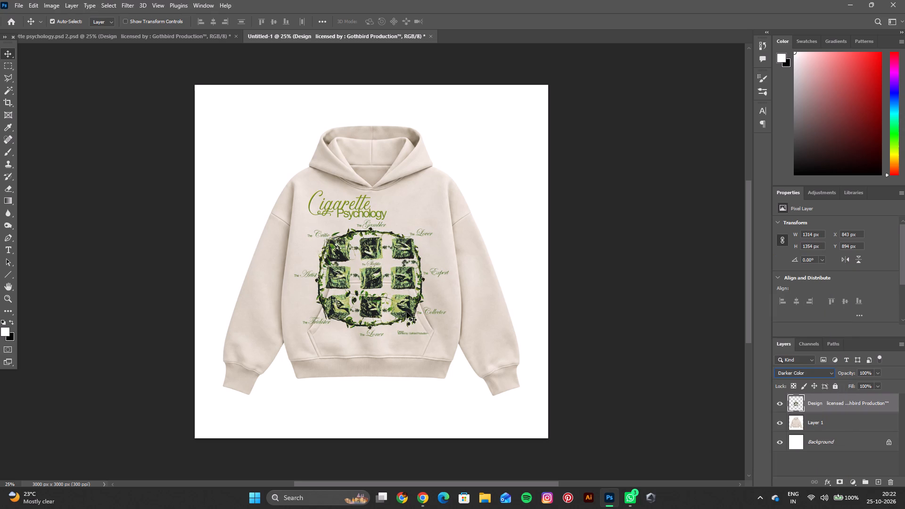
Examine the Cigarette Psychology artwork on the hoodie's front up close, from the title down to the pocket area.
scroll(407, 312, "up", 1)
scroll(408, 312, "down", 1)
key("ctrl+equal")
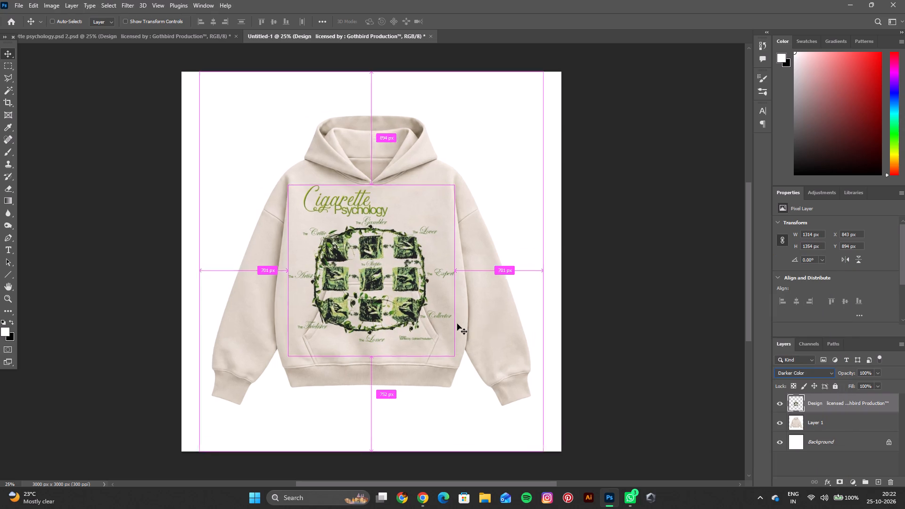
key("ctrl+equal")
key("ctrl+equal")
key("space")
key("space")
key("space")
key("space")
key("space")
key("space")
key("space")
key("space")
key("space")
key("space")
key("space")
key("space")
key("space")
key("space")
key("space")
key("space")
key("space")
key("space")
key("space")
key("space")
left_click_drag(454, 320, 465, 283)
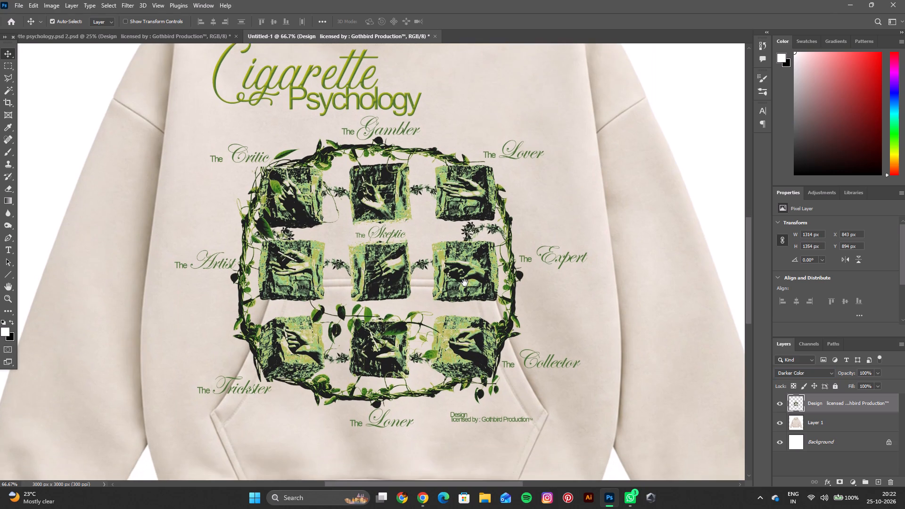
left_click_drag(465, 283, 465, 274)
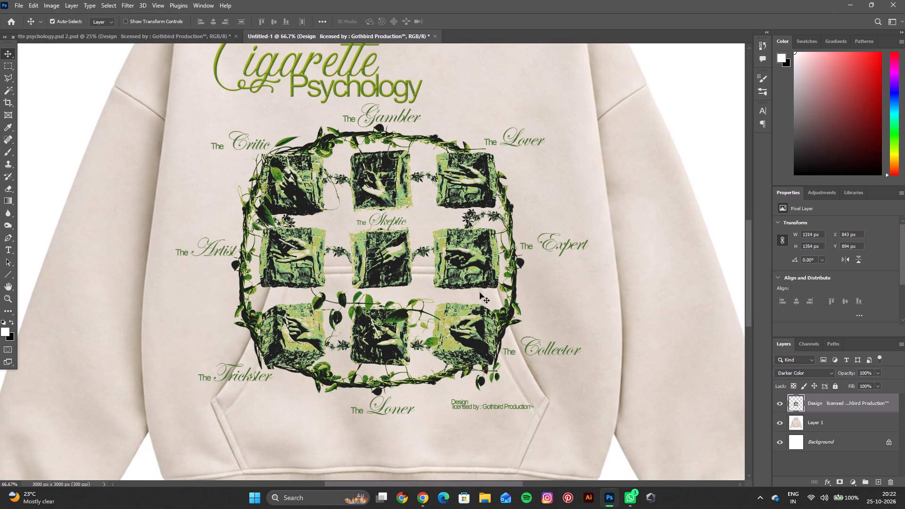
key("ctrl+minus")
key("ctrl+minus")
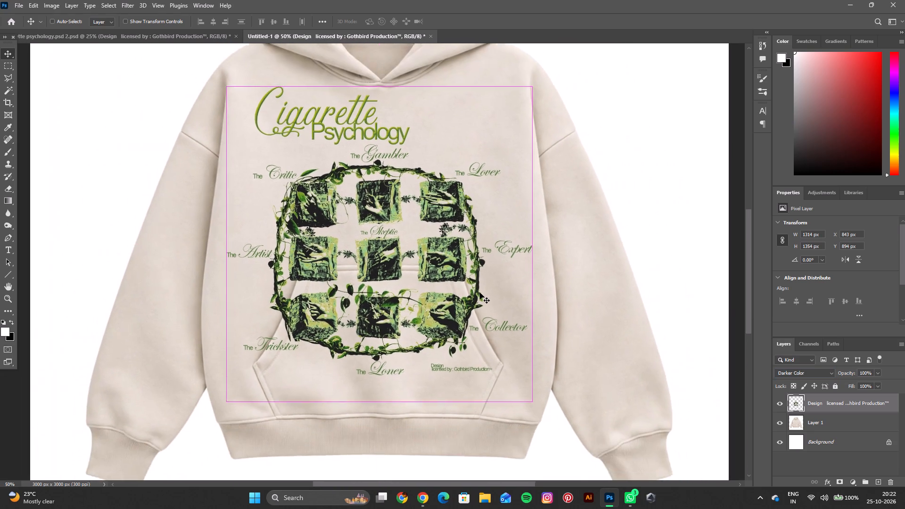
key("ctrl+minus")
key("ctrl+equal")
key("ctrl+equal")
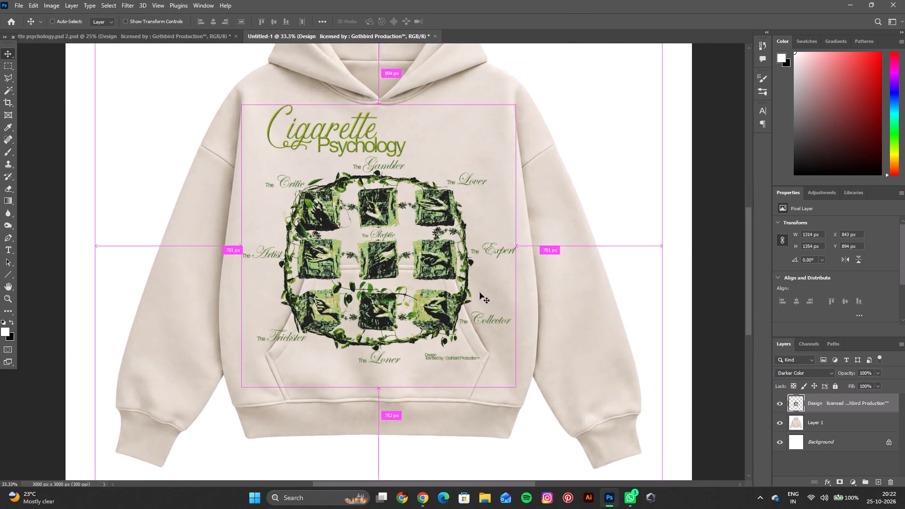
key("ctrl+minus")
key("ctrl+minus")
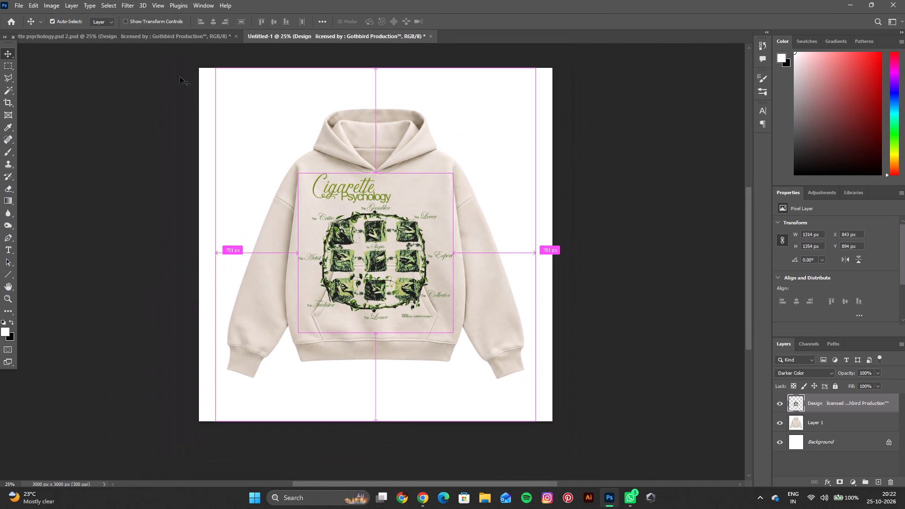
In the Cigarette Psychology document, hide the white Layer 0 beneath the merged artwork.
left_click(157, 40)
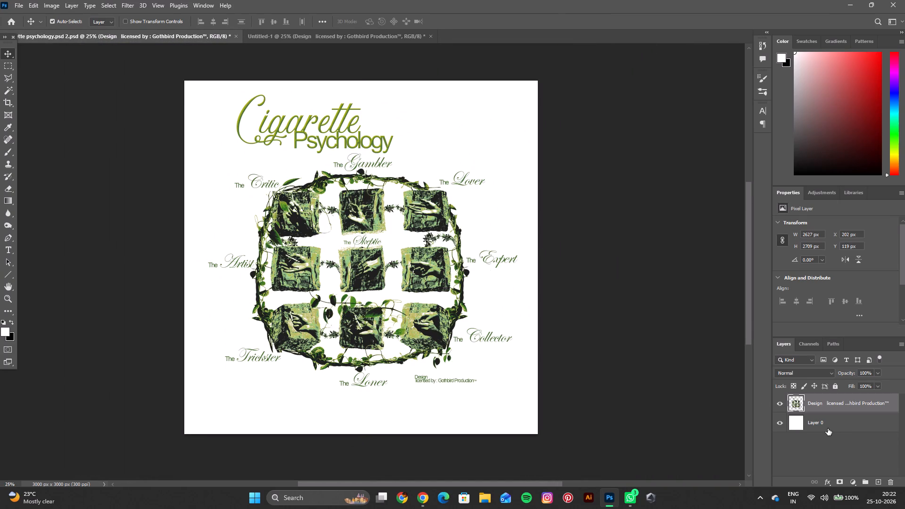
left_click(828, 427, "shift")
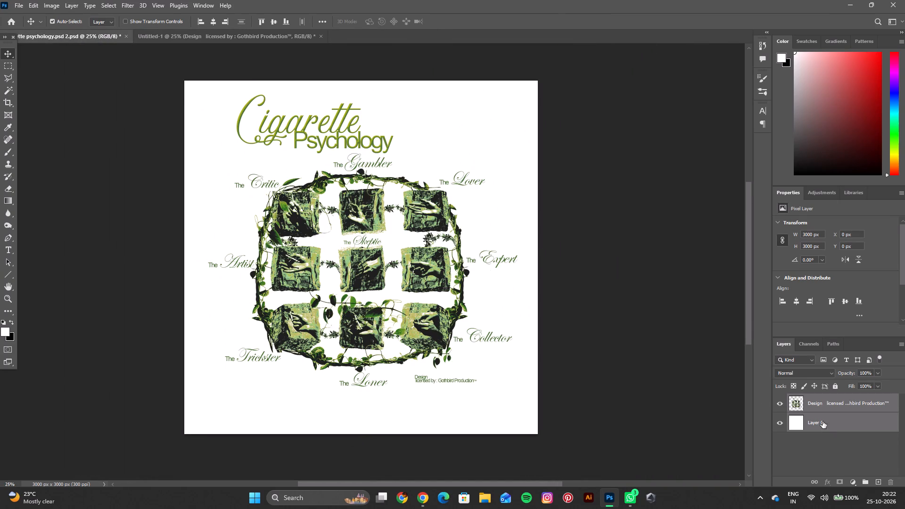
left_click(823, 407)
left_click(4, 92)
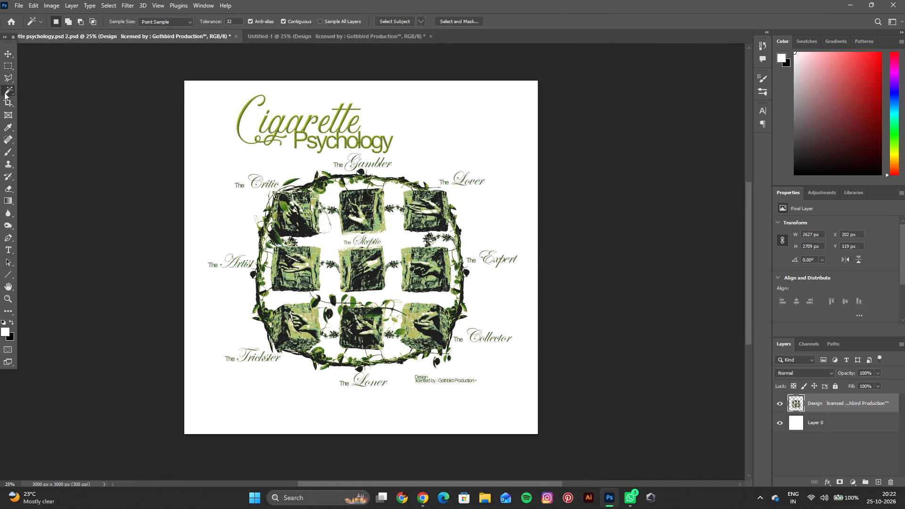
left_click(787, 423)
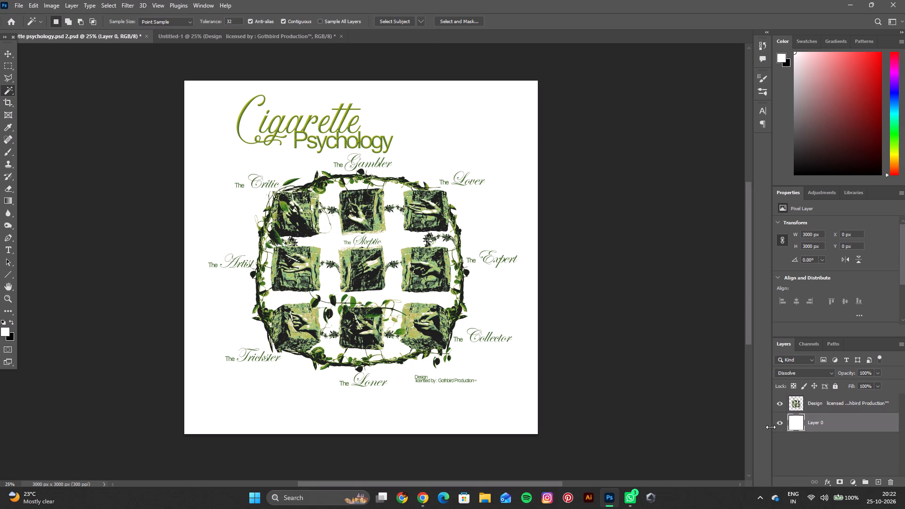
left_click(777, 419)
On the merged artwork layer, Magic Wand the white patch below "The Lover", extend the selection to similar pixels, delete them and deselect.
key("ctrl+equal")
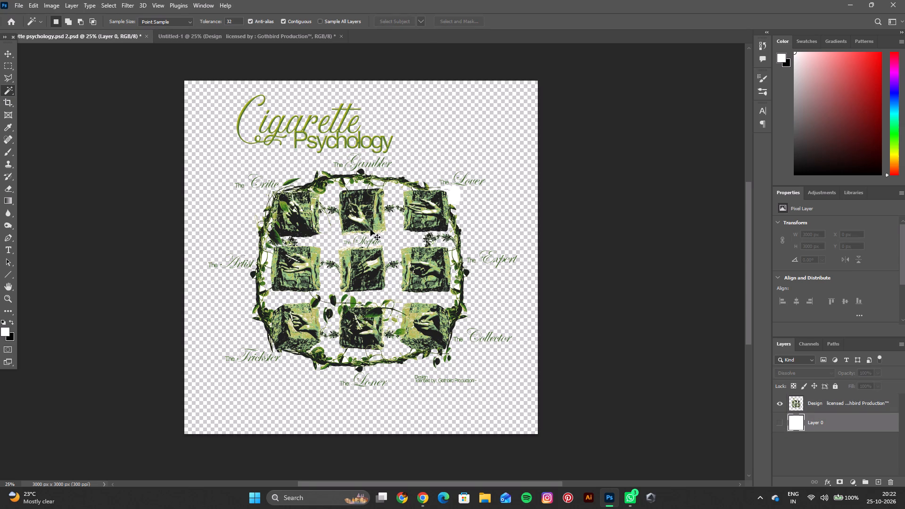
key("ctrl+equal")
key("ctrl+equal")
key("space")
key("space")
key("space")
key("space")
key("space")
key("space")
key("space")
key("space")
key("space")
key("space")
key("space")
key("space")
key("space")
key("space")
key("space")
key("space")
key("space")
key("space")
key("space")
key("space")
left_click_drag(553, 88, 456, 124)
left_click(498, 115)
left_click(495, 117)
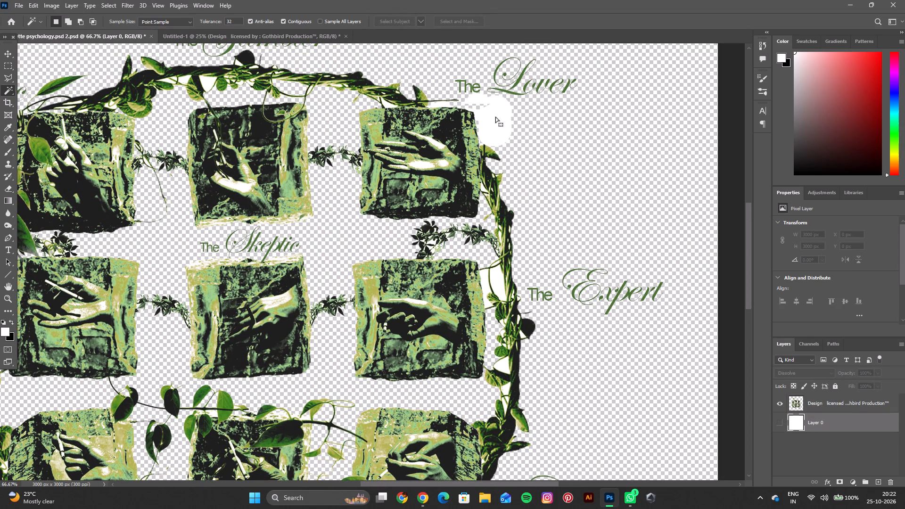
left_click(813, 409)
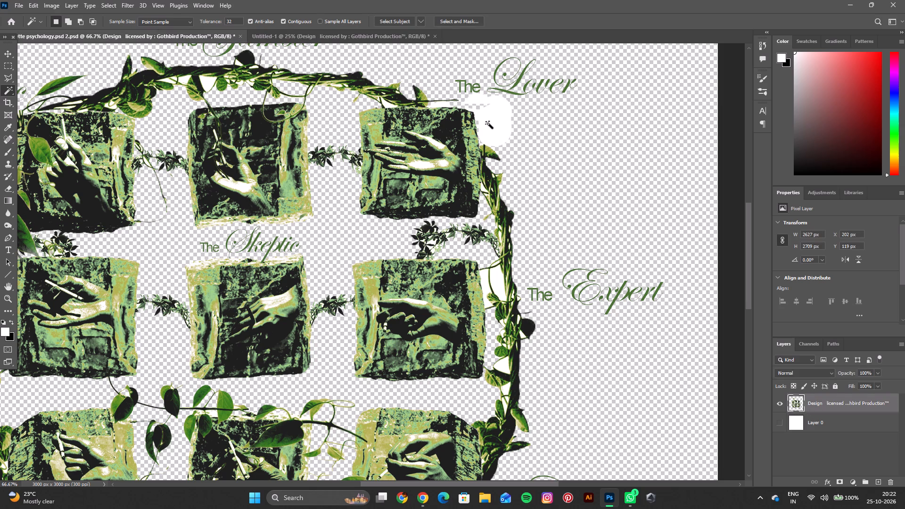
left_click(488, 123)
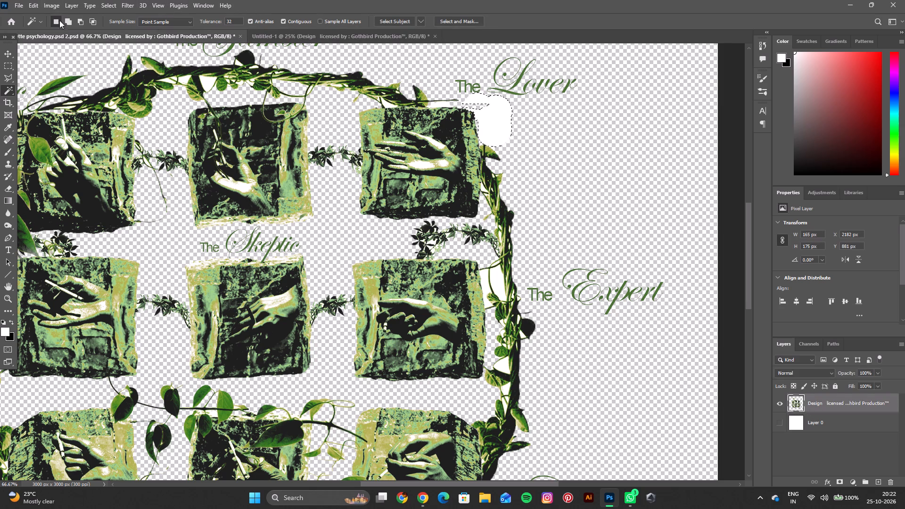
left_click(114, 11)
left_click(132, 171)
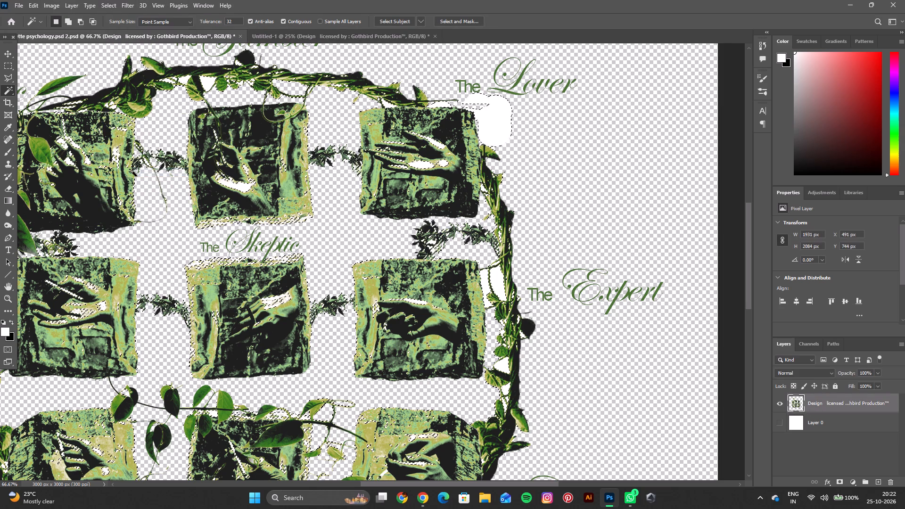
key("Delete")
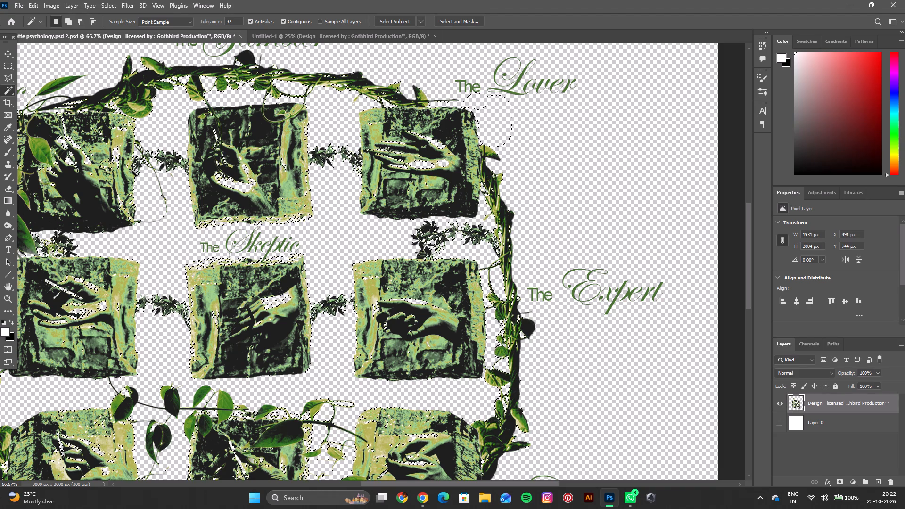
left_click(487, 124)
Copy the cleaned artwork into the hoodie document as a new layer, hiding the earlier artwork layer there.
key("space")
key("space")
key("space")
key("space")
key("space")
key("space")
key("space")
key("space")
key("space")
key("space")
key("space")
key("space")
key("space")
key("space")
key("space")
key("space")
key("space")
key("space")
key("space")
key("space")
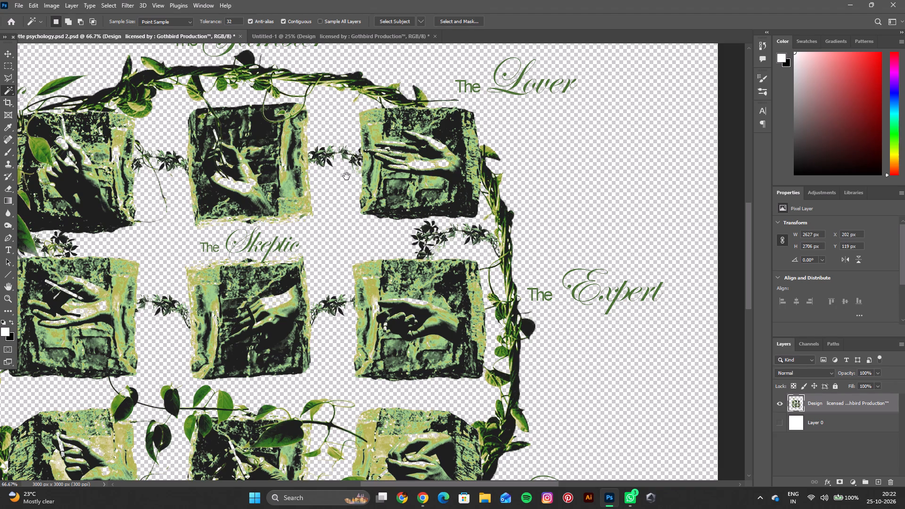
left_click_drag(346, 176, 463, 136)
key("ctrl+minus")
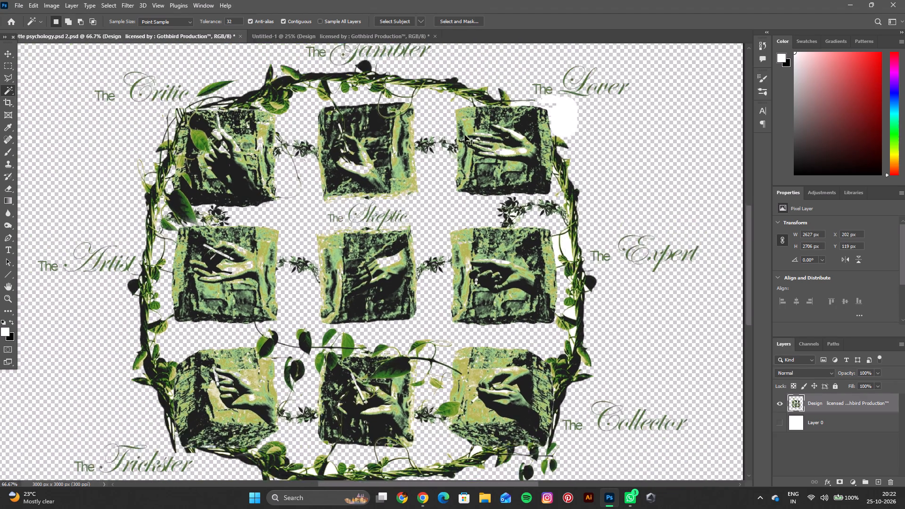
key("ctrl+minus")
key("ctrl+minus")
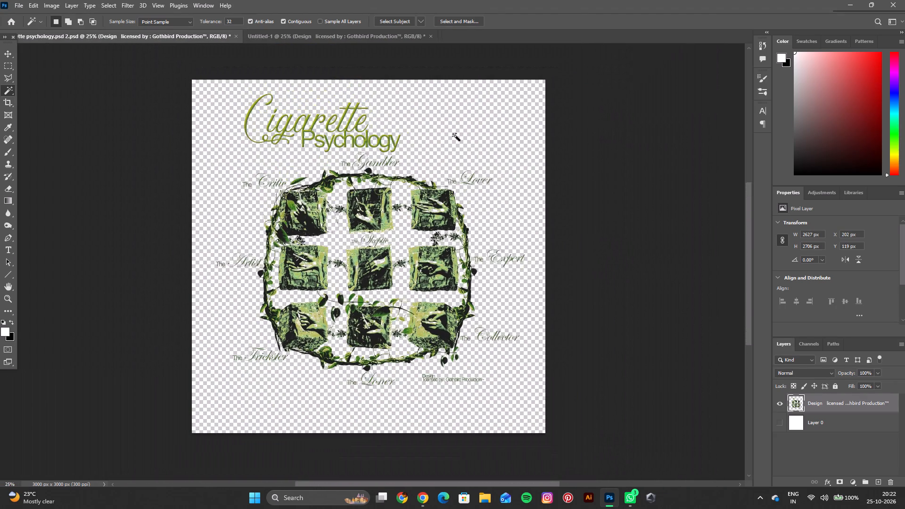
left_click(0, 54)
key("ctrl+c")
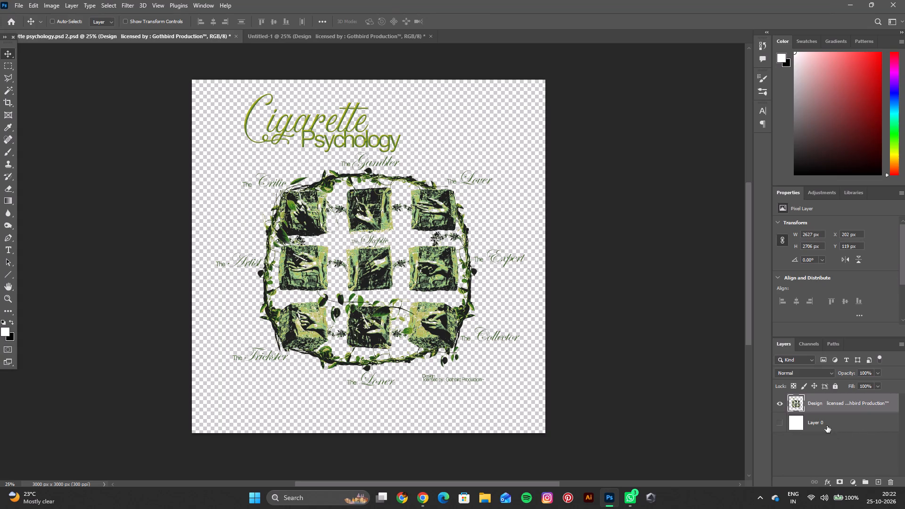
left_click(315, 41)
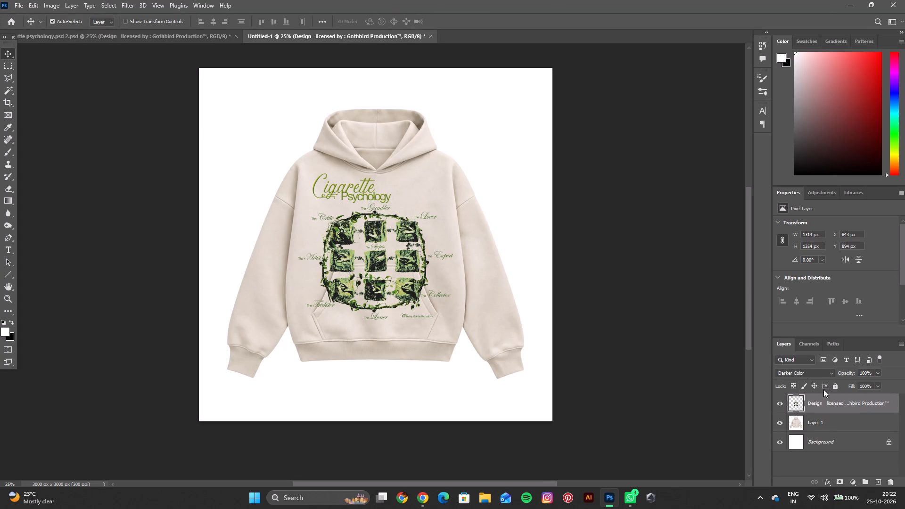
left_click(780, 404)
key("ctrl+v")
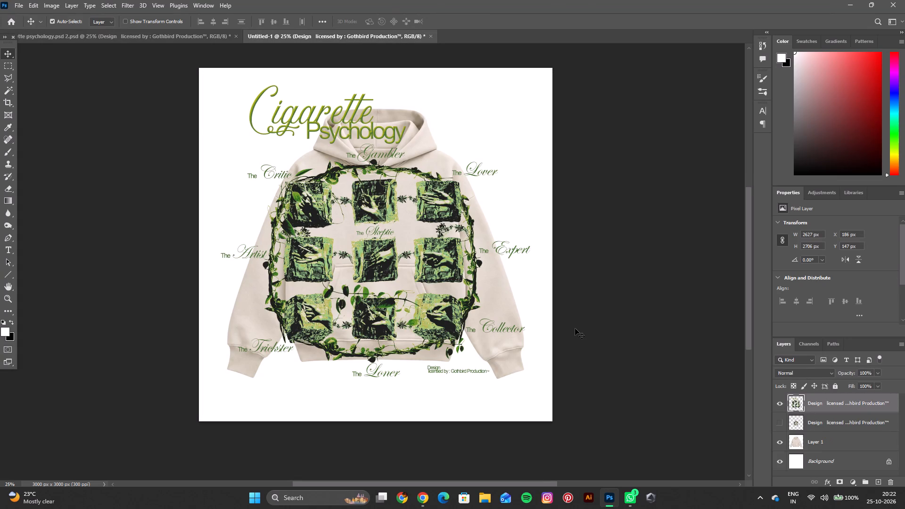
Scale the newly pasted artwork to about 32.7% and place it on the hoodie's chest above the pocket, at about X 1500.5 px, Y 1312 px.
key("ctrl+t")
left_click_drag(533, 244, 533, 244)
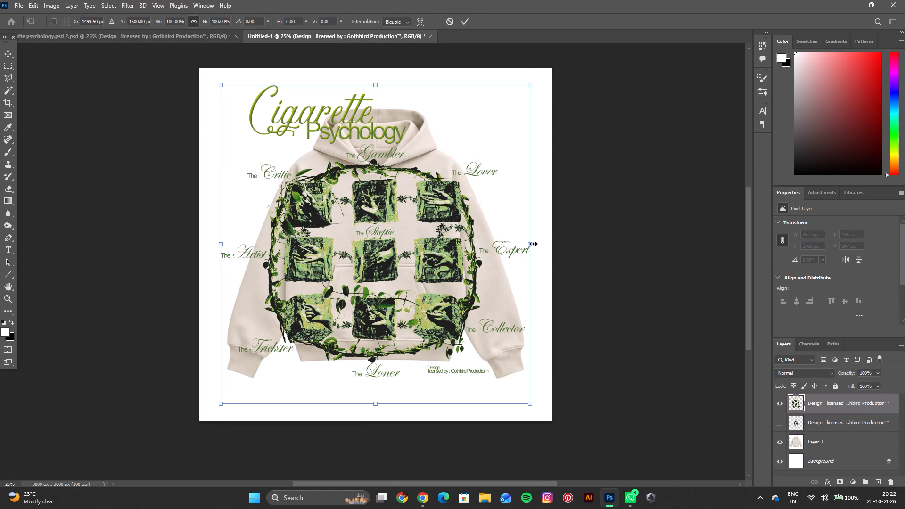
left_click_drag(533, 244, 350, 266)
left_click_drag(314, 265, 402, 251)
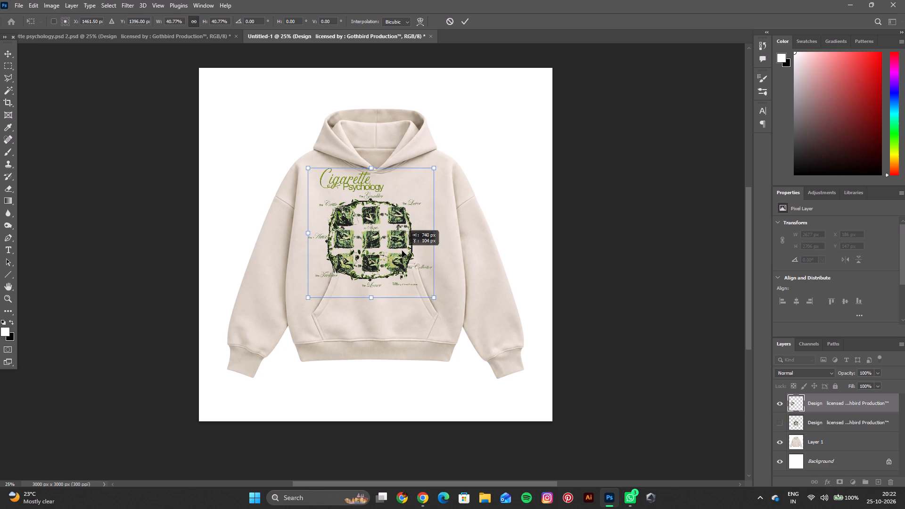
left_click_drag(402, 251, 402, 248)
left_click_drag(440, 228, 415, 234)
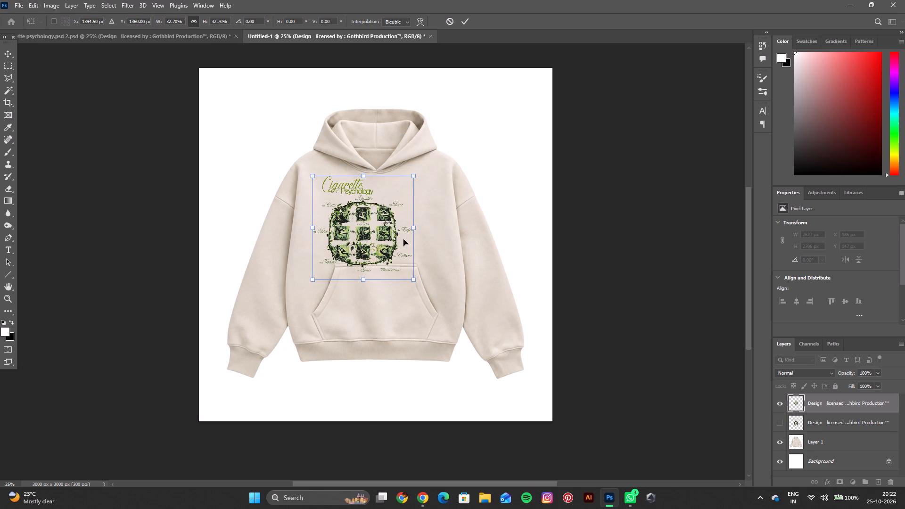
left_click_drag(395, 240, 404, 234)
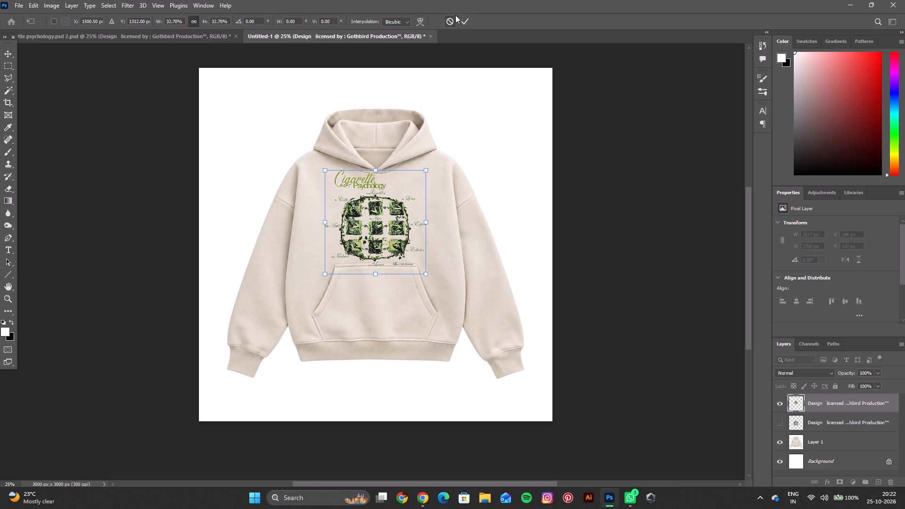
left_click(469, 20)
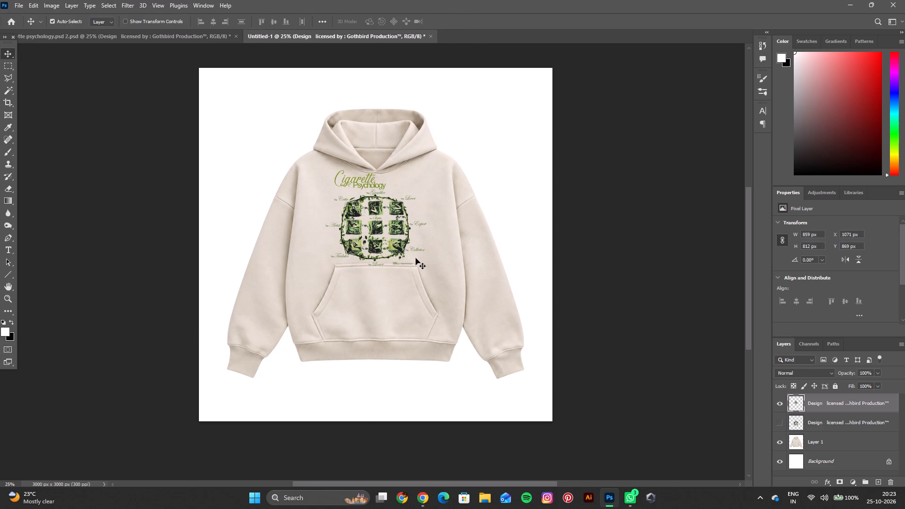
Enlarge the artwork to about 165% and centre it on the hoodie's front at about X 1500.5 px, Y 1549.5 px.
key("ctrl+t")
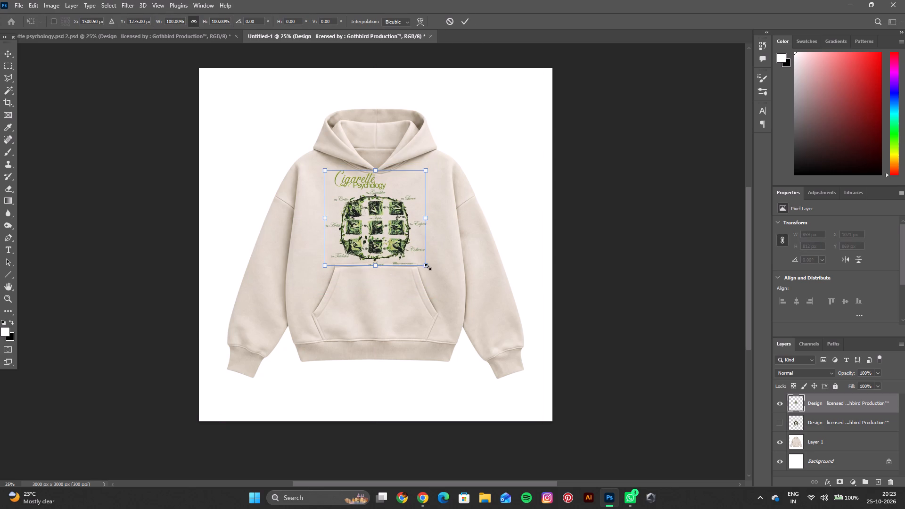
left_click_drag(428, 267, 487, 335)
left_click_drag(433, 300, 402, 297)
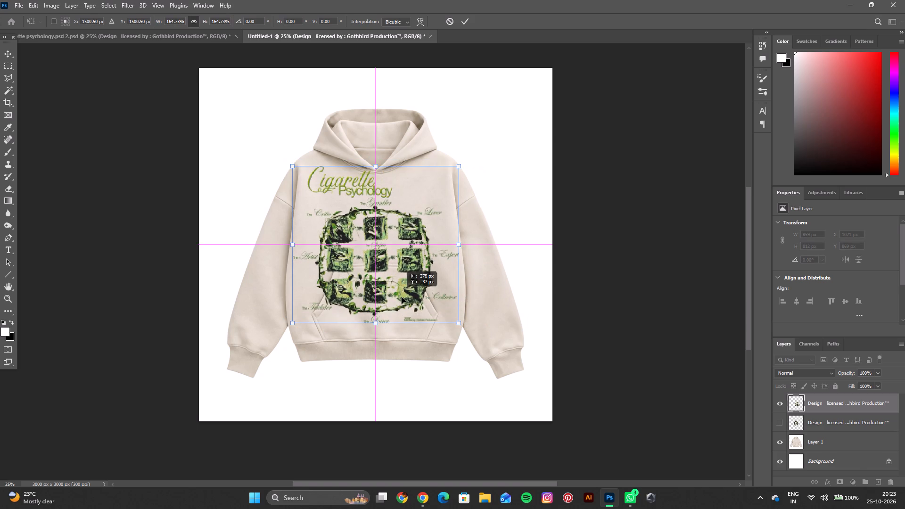
left_click_drag(402, 297, 402, 301)
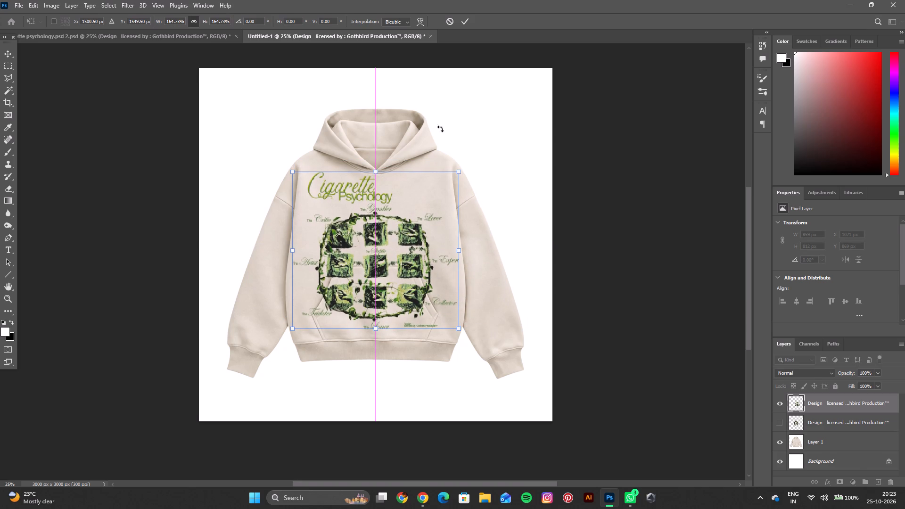
left_click(464, 23)
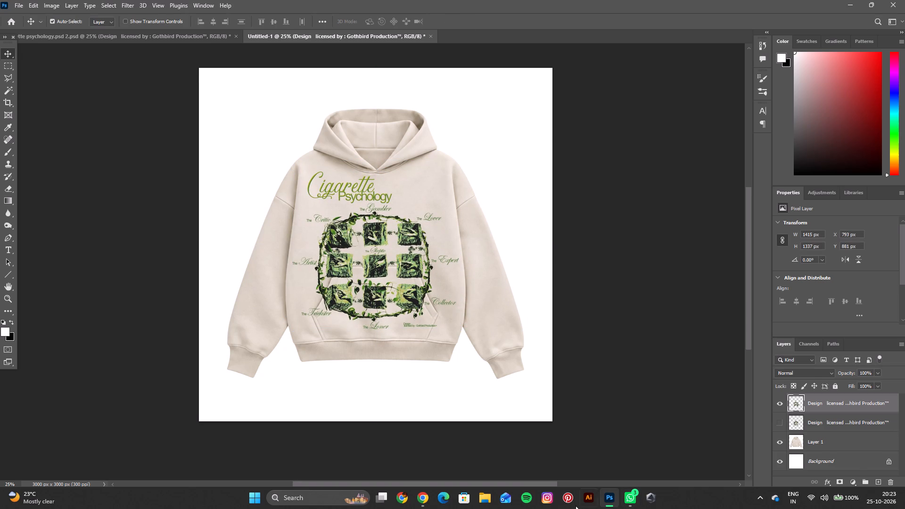
Switch to the Unitee site in Chrome and start a new product with the Grey Boxy Dual Zipper Hoodie.
left_click(424, 504)
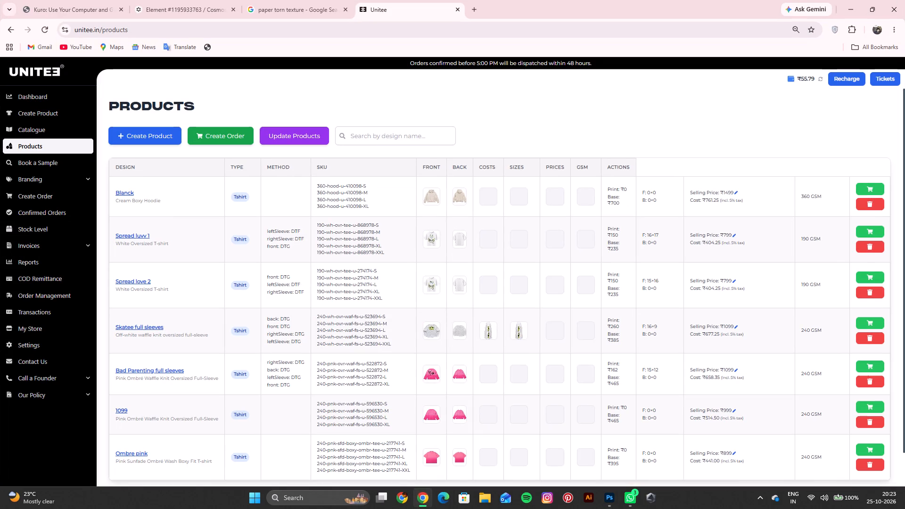
left_click(43, 112)
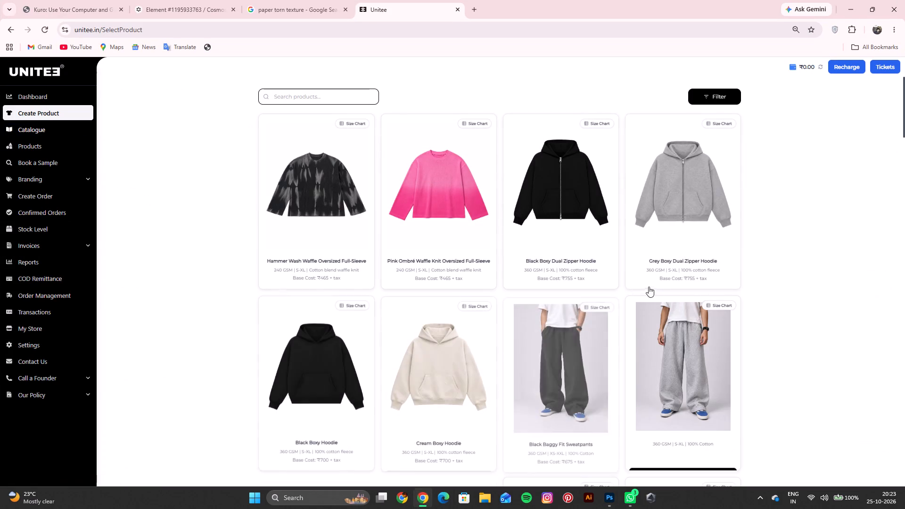
left_click(679, 289)
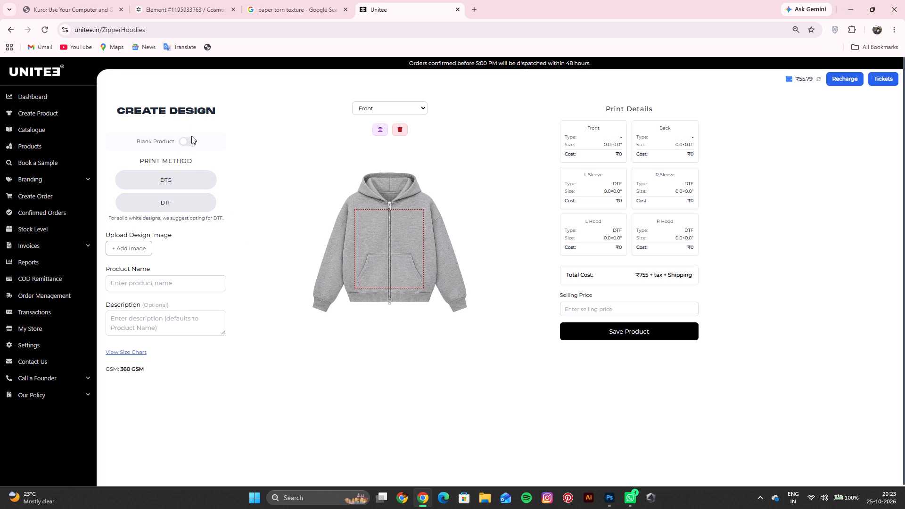
Set the zipper hoodie as a blank product named Blank with a selling price of 1499 and save it.
left_click(190, 139)
left_click(156, 216)
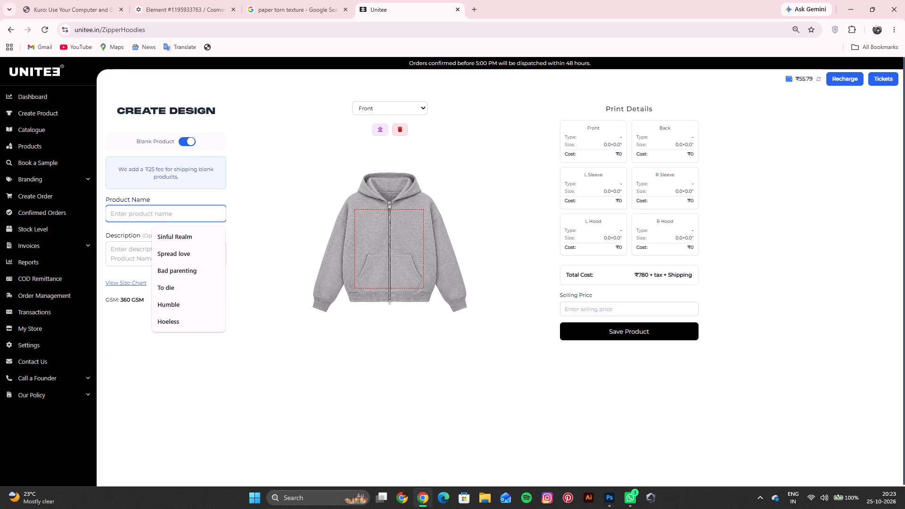
type("Bla")
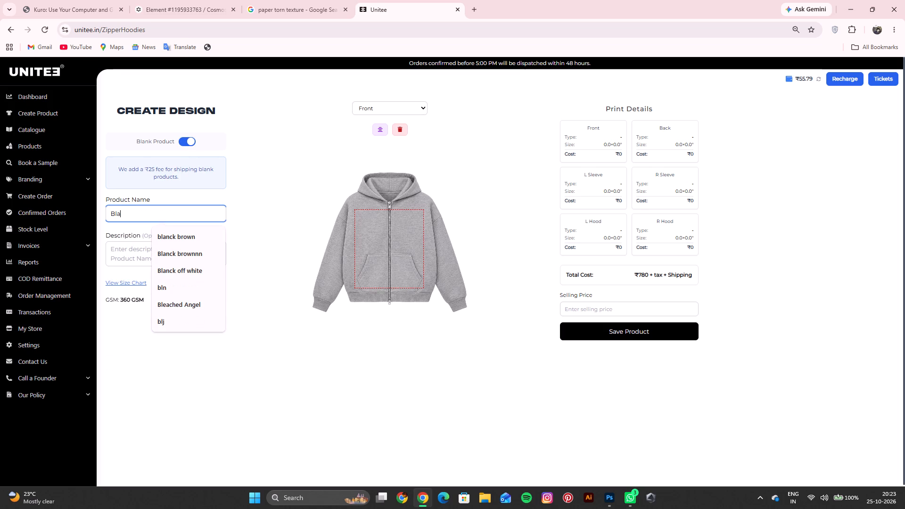
key("n")
key("k")
left_click(625, 308)
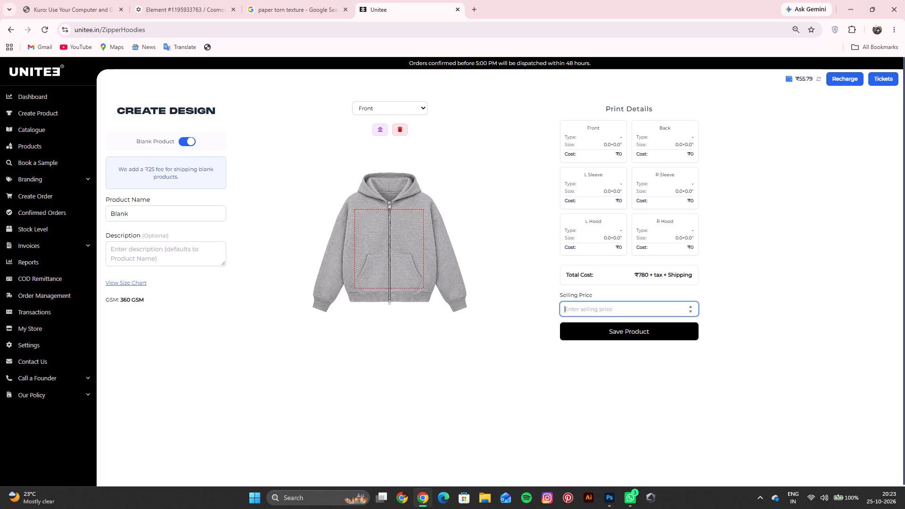
type("1499")
left_click(652, 335)
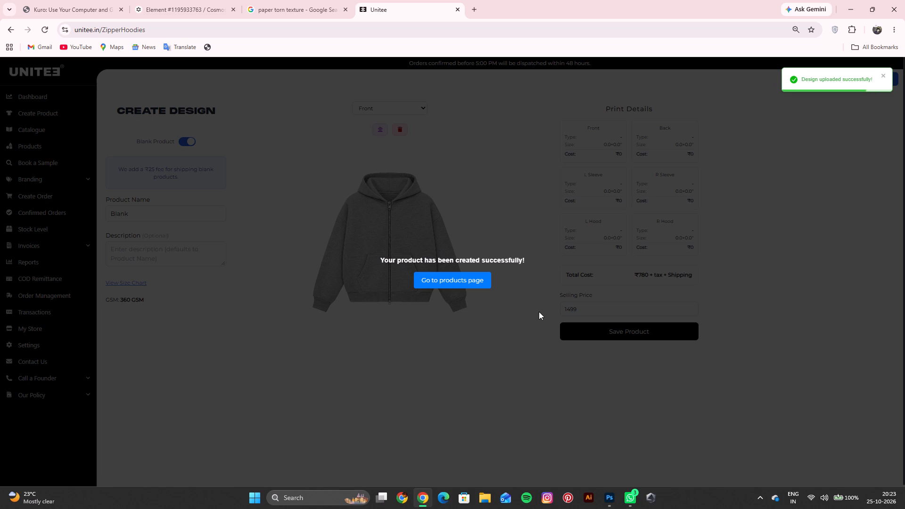
Copy the grey zipper hoodie's front image from the products list into the Photoshop hoodie document as a new layer, hiding the cream hoodie layer.
left_click(478, 285)
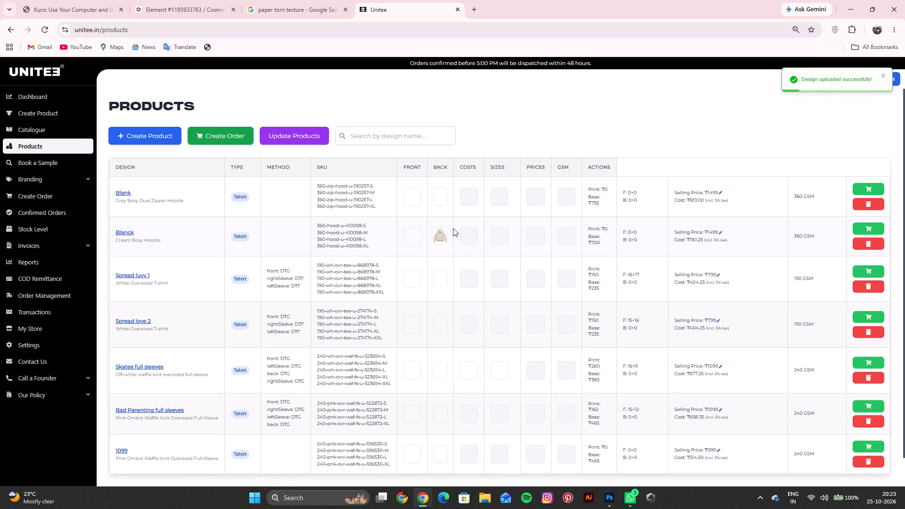
left_click(412, 200)
right_click(463, 275)
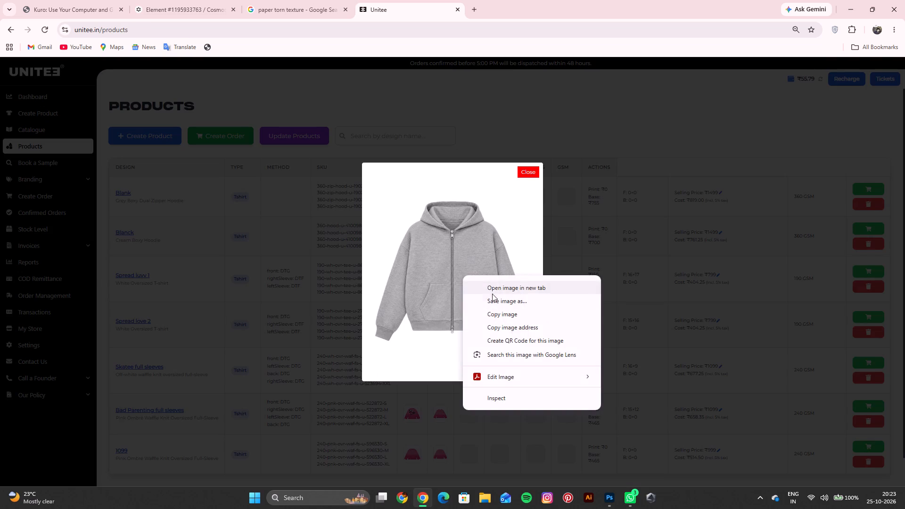
left_click(491, 312)
left_click(845, 9)
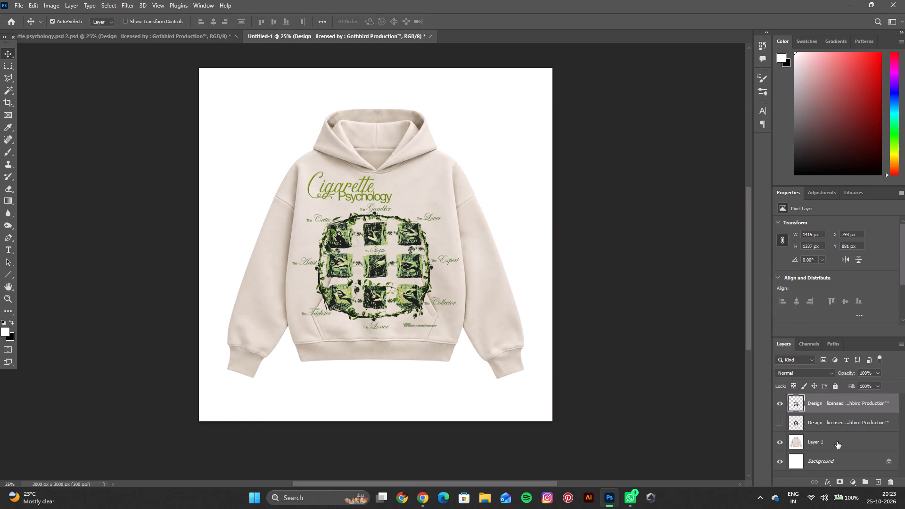
left_click(783, 449)
key("ctrl+v")
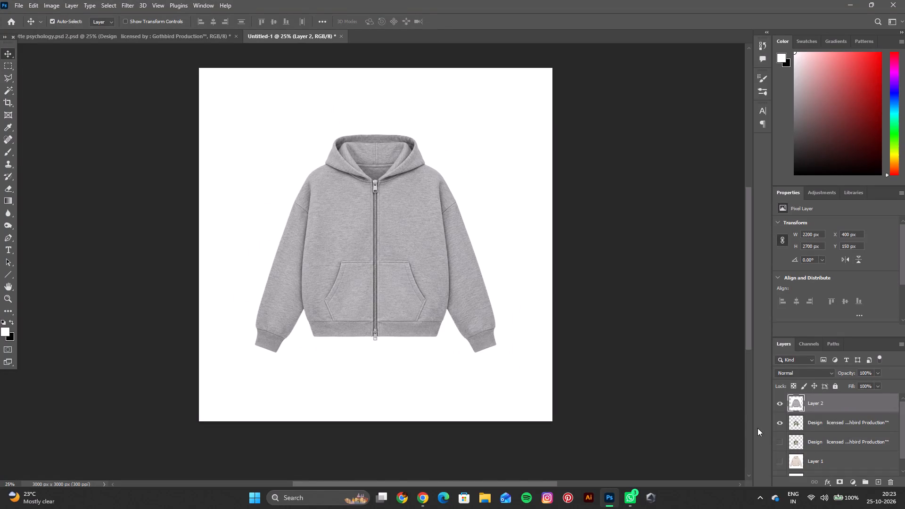
Scale the pasted grey hoodie to 130% and centre it on the canvas at X 1500 px, Y 1500 px.
key("ctrl+t")
left_click_drag(504, 242, 531, 246)
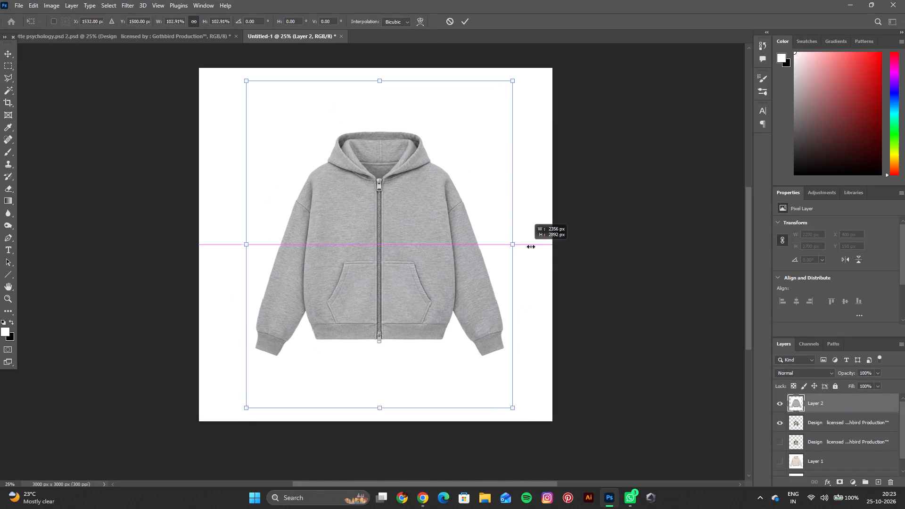
left_click_drag(531, 246, 582, 250)
left_click_drag(490, 279, 450, 281)
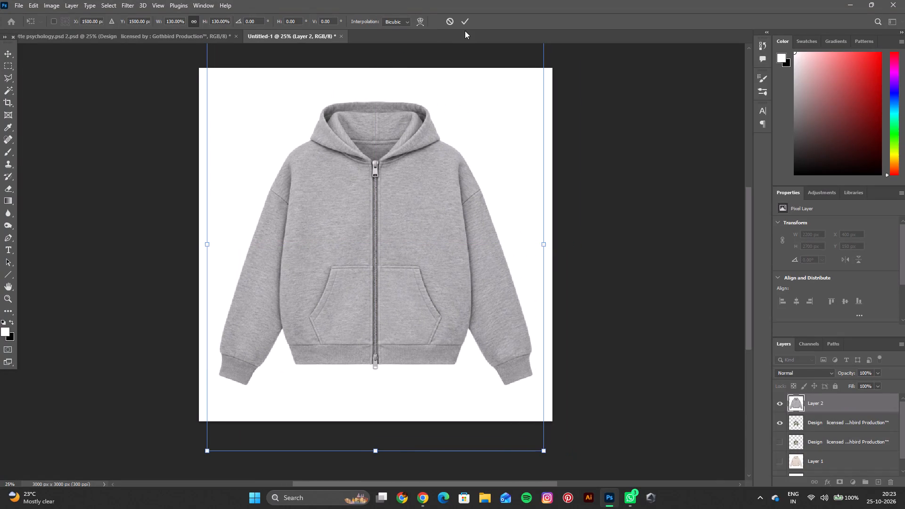
left_click(465, 28)
left_click(467, 21)
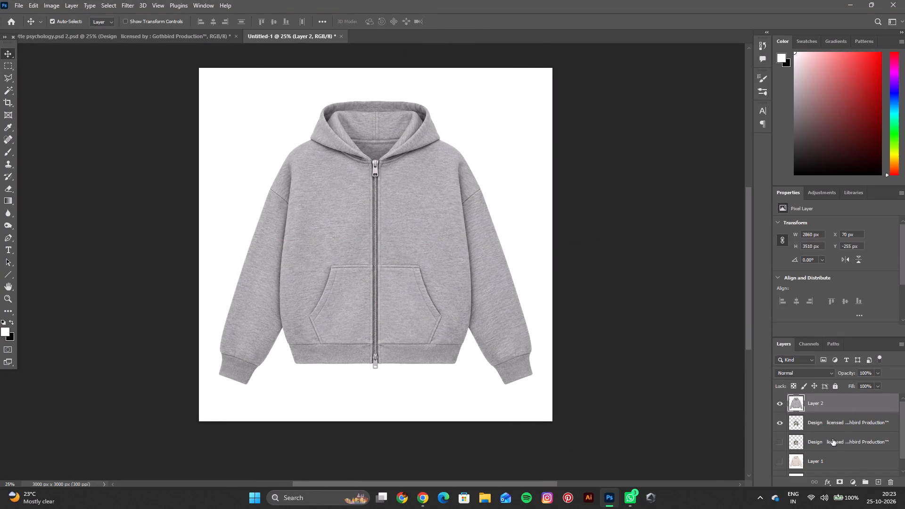
Move the visible Cigarette Psychology artwork layer above the grey hoodie layer.
left_click(837, 423)
left_click_drag(839, 423, 839, 401)
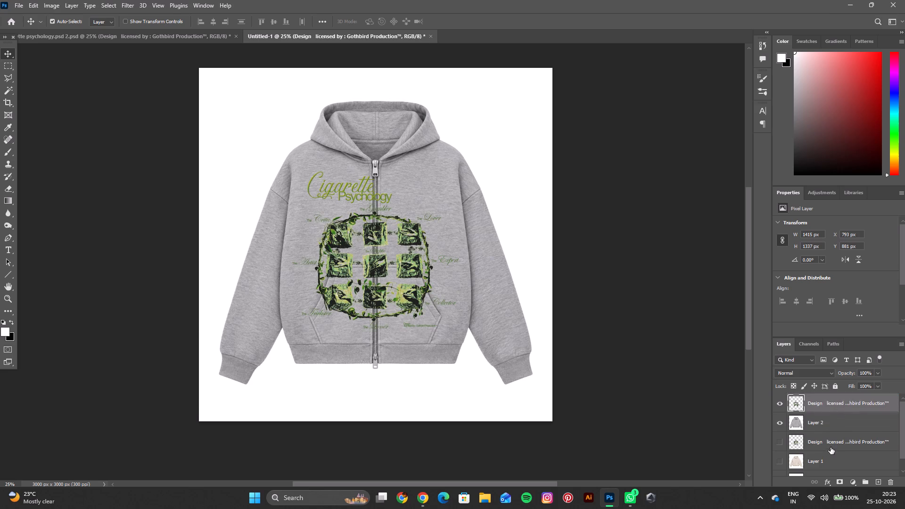
Delete the hidden earlier artwork layer.
left_click(831, 446)
left_click(890, 481)
left_click(426, 187)
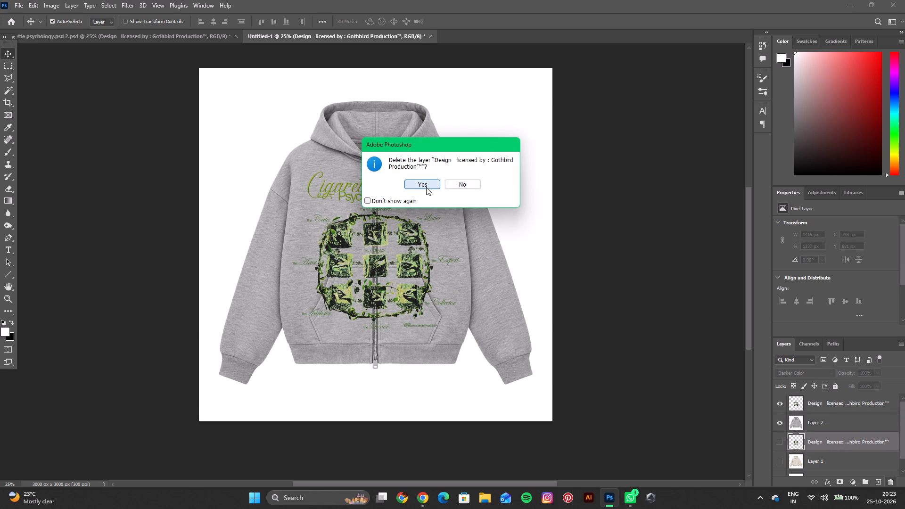
Move the artwork straight up on the grey hoodie to about Y 796 px, keeping it horizontally centred.
left_click_drag(407, 266, 408, 259)
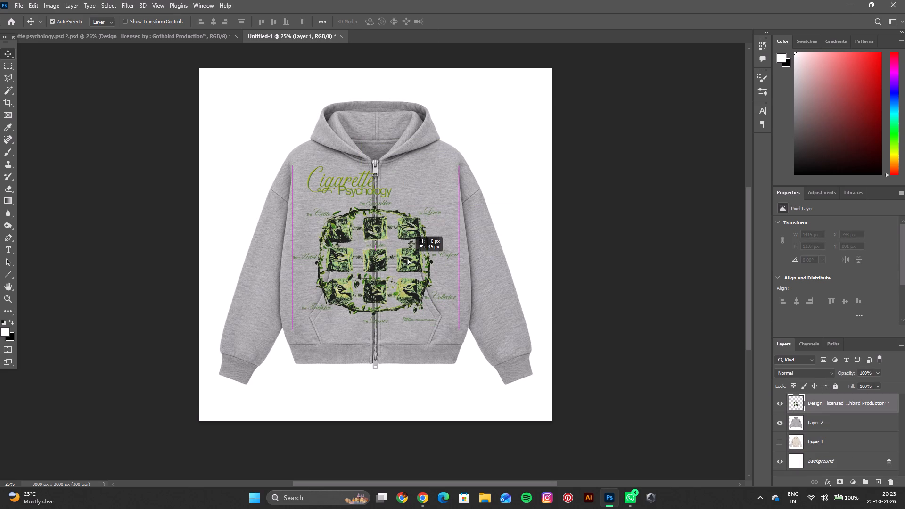
left_click_drag(408, 259, 406, 258)
left_click_drag(406, 258, 406, 257)
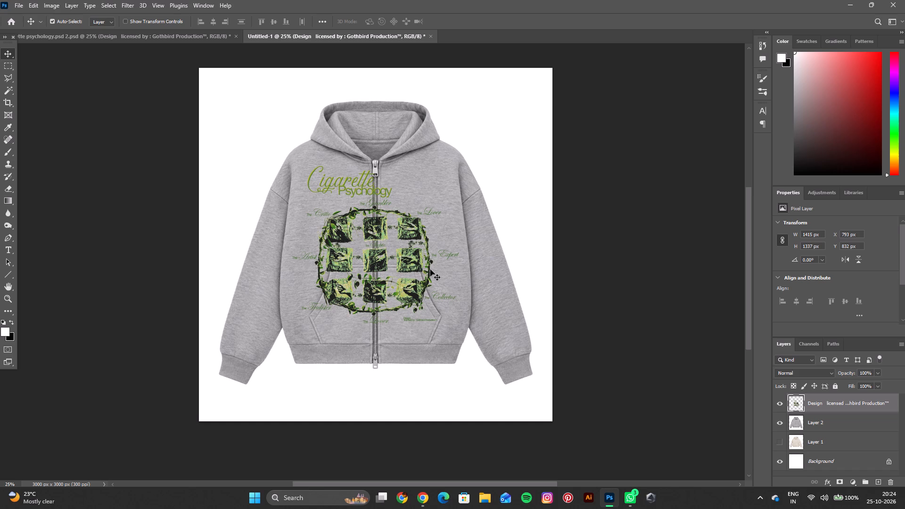
scroll(432, 270, "up", 3)
scroll(432, 270, "down", 2)
key("ctrl+equal")
key("ctrl+equal")
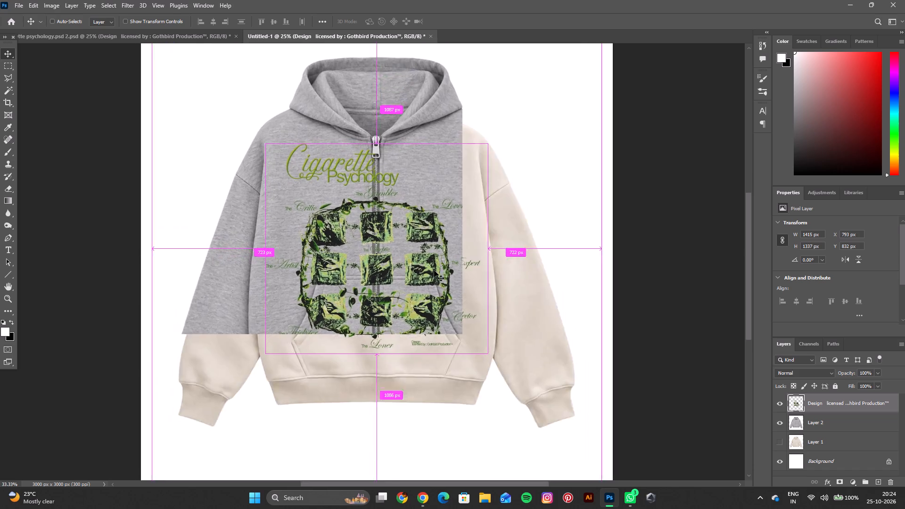
key("space")
key("space")
key("space")
key("space")
key("space")
key("space")
key("space")
key("space")
key("space")
key("space")
key("space")
key("space")
key("space")
key("space")
key("space")
left_click_drag(436, 270, 436, 293)
left_click_drag(452, 256, 452, 253)
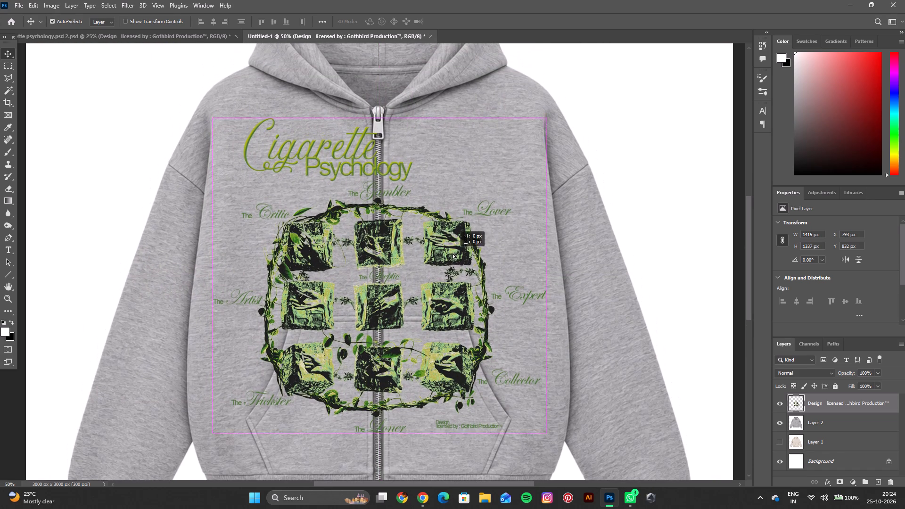
left_click_drag(452, 253, 452, 243)
left_click_drag(452, 243, 452, 246)
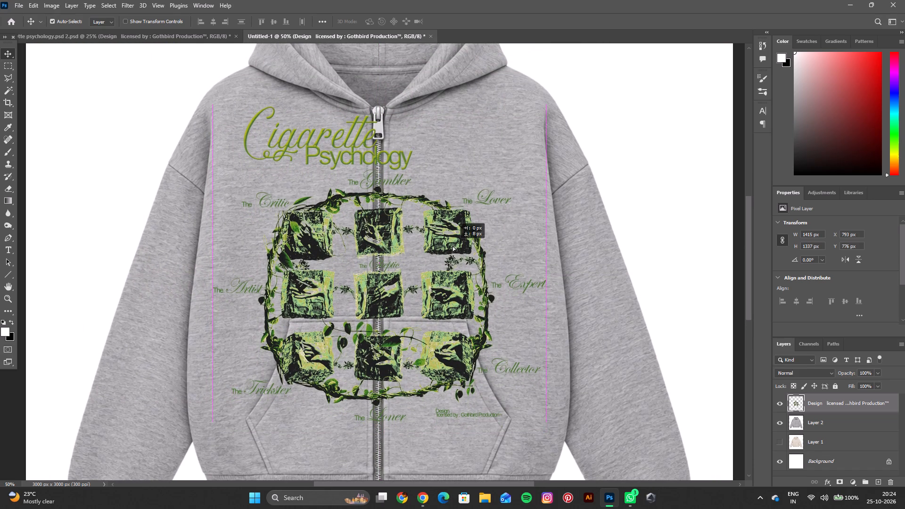
left_click_drag(452, 246, 453, 248)
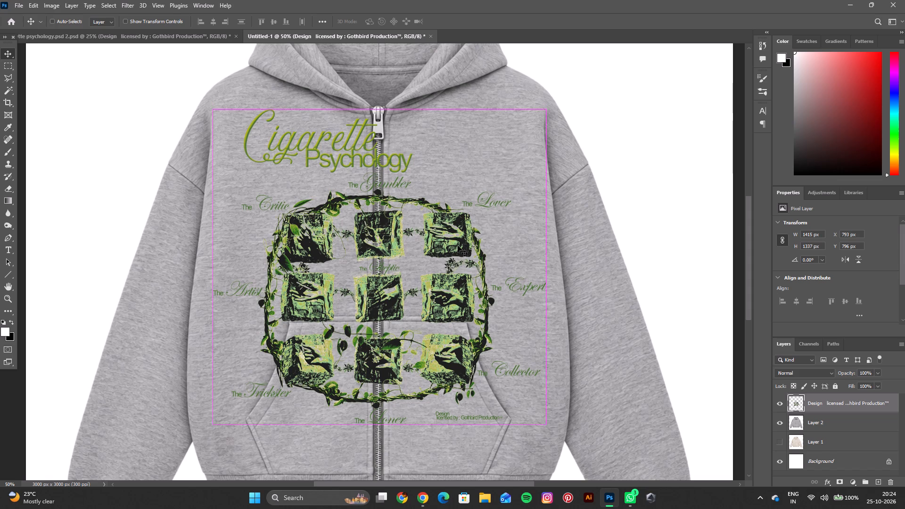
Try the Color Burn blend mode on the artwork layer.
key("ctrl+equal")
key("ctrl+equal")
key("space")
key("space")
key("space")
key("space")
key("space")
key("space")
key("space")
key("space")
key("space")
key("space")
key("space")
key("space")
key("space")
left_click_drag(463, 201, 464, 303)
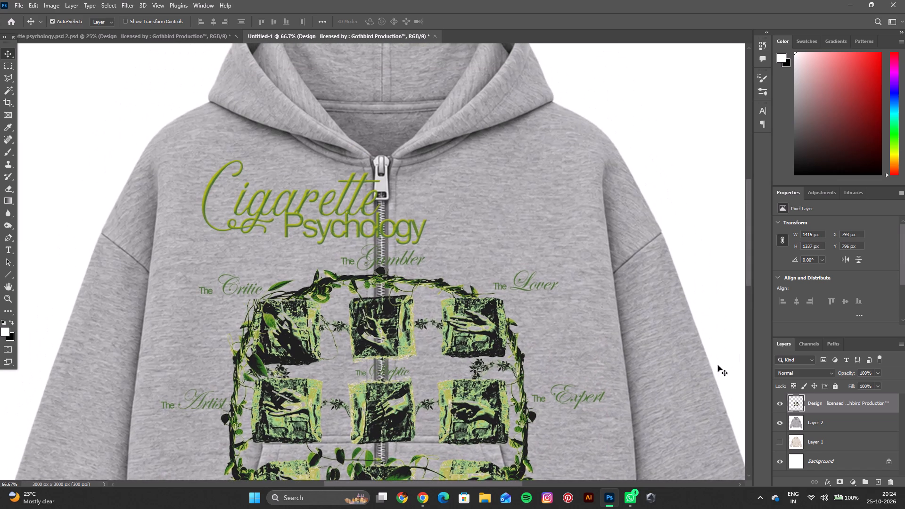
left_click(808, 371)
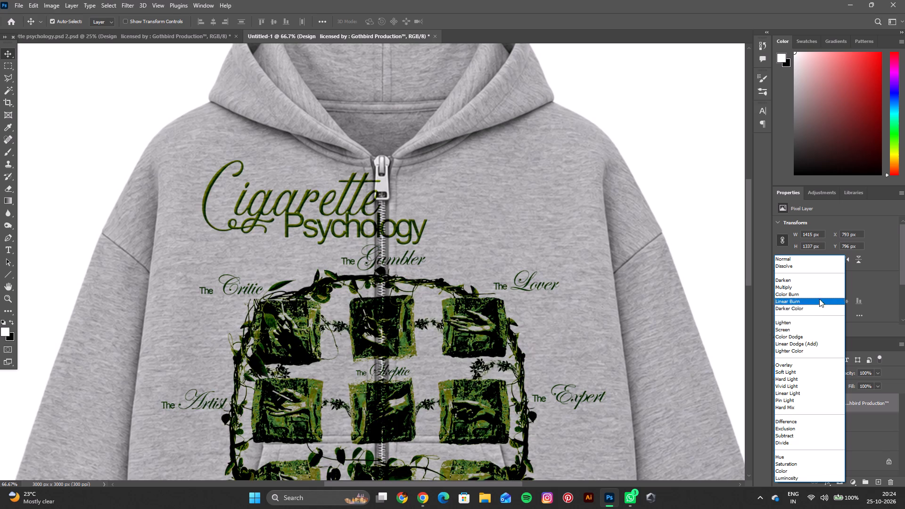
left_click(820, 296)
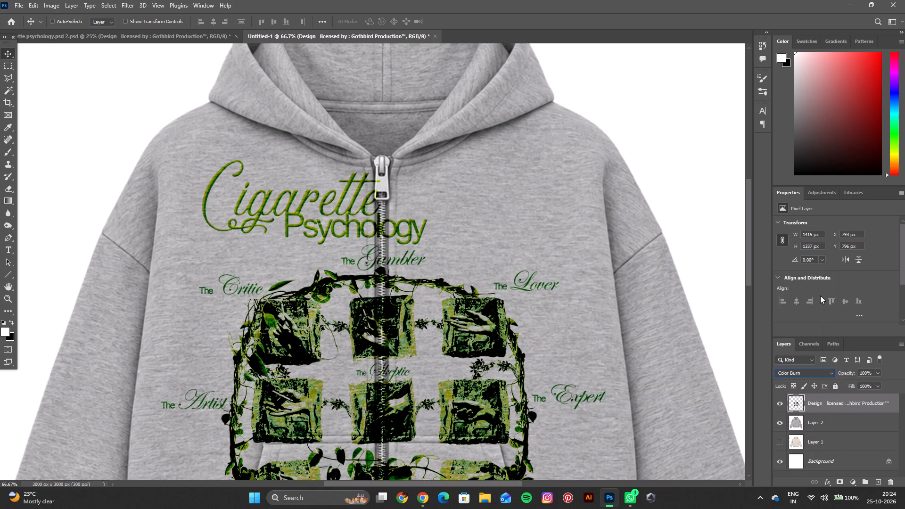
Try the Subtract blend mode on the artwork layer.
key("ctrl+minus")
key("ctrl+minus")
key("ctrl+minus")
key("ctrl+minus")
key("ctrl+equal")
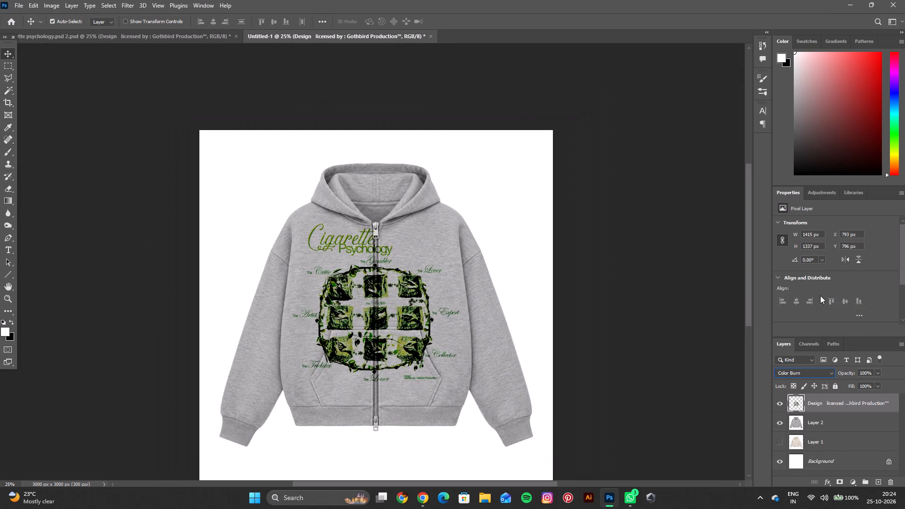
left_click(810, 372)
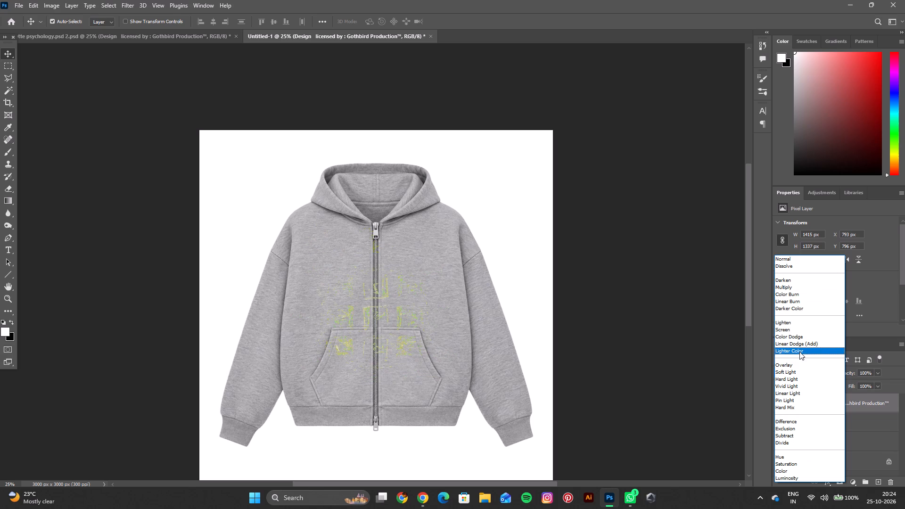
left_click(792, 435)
Set the artwork layer's blend mode to Darken.
scroll(552, 354, "down", 4)
scroll(373, 300, "down", 3)
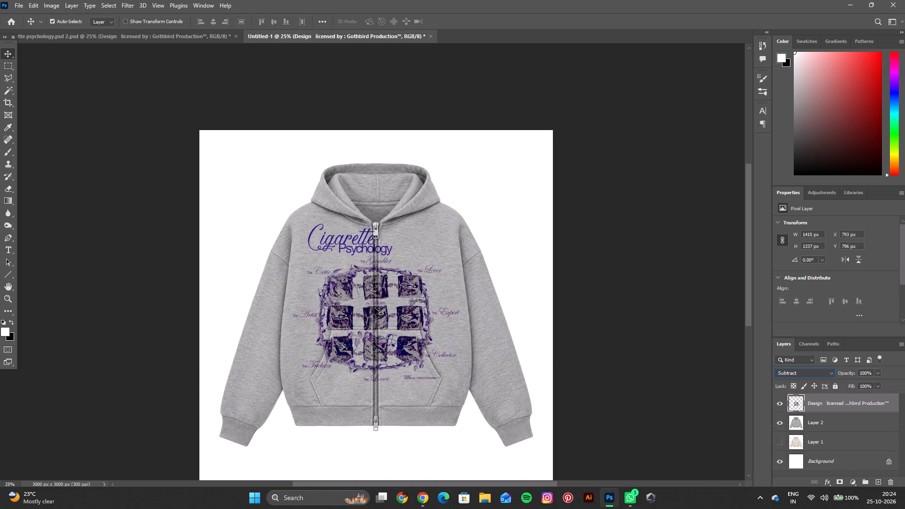
left_click(794, 370)
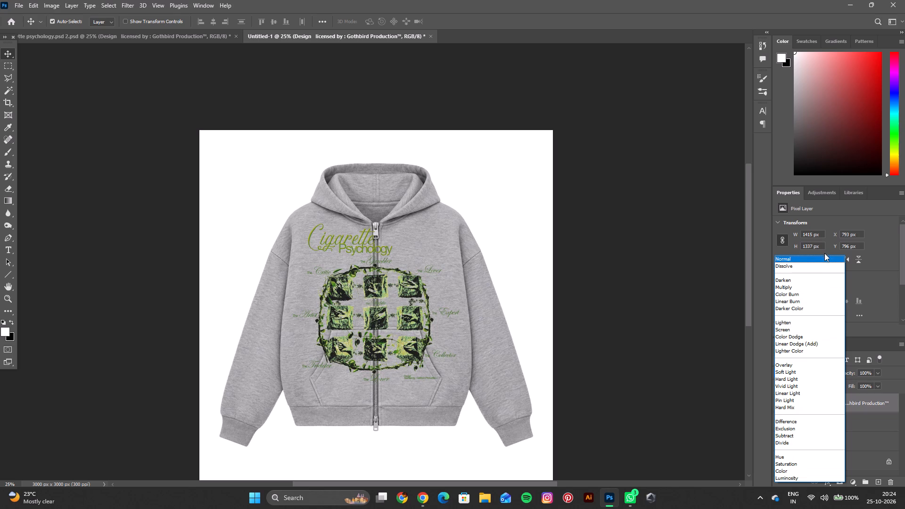
left_click(817, 281)
Select the overlapped body of the upper zipper pull with the Polygonal Lasso, paint the artwork layer white inside it, and deselect.
scroll(564, 296, "down", 3)
scroll(334, 279, "down", 2)
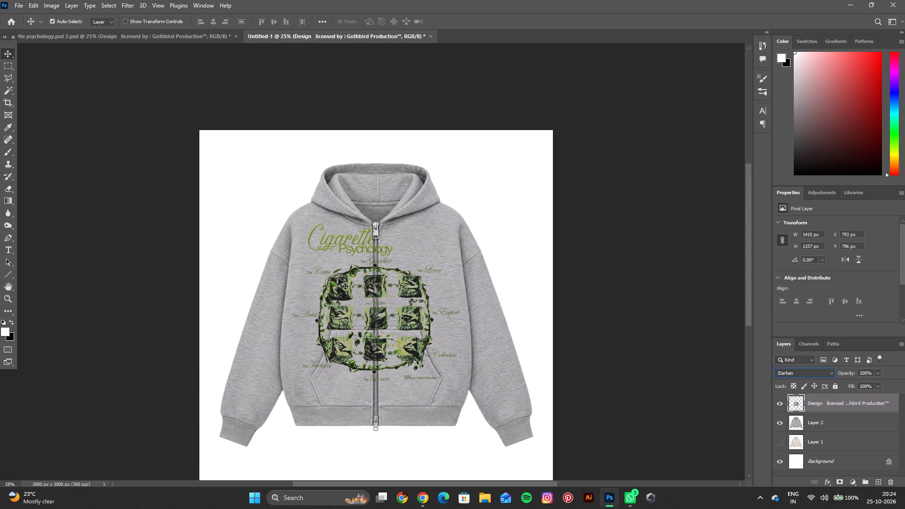
key("ctrl+equal")
key("ctrl+equal")
key("ctrl+equal")
key("ctrl+equal")
key("ctrl+equal")
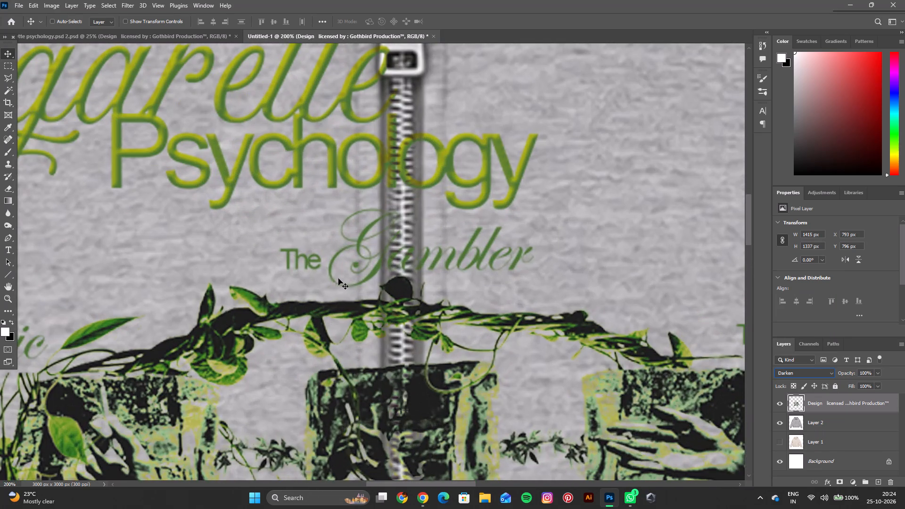
key("space")
key("space")
key("space")
key("space")
key("space")
key("space")
key("space")
key("space")
key("space")
key("space")
key("space")
key("space")
key("space")
key("space")
key("space")
key("space")
key("space")
key("space")
key("space")
key("space")
left_click_drag(438, 156, 421, 258)
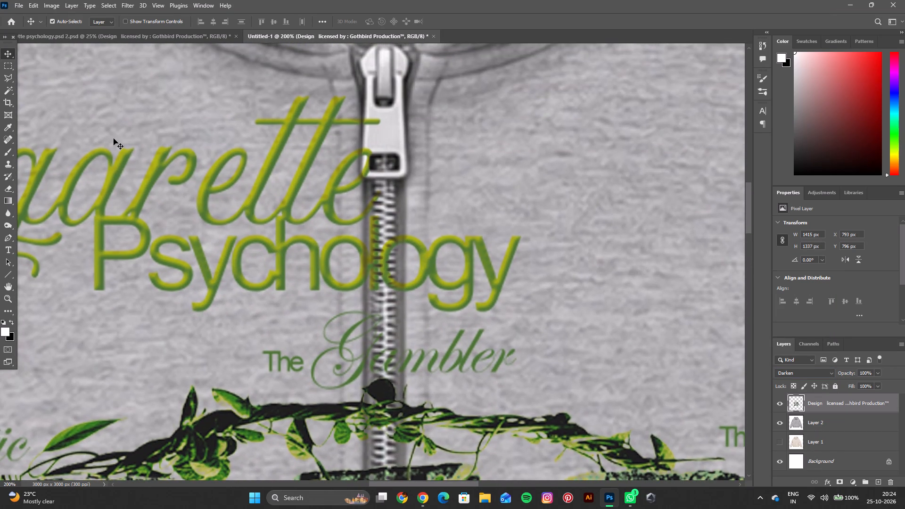
left_click(8, 82)
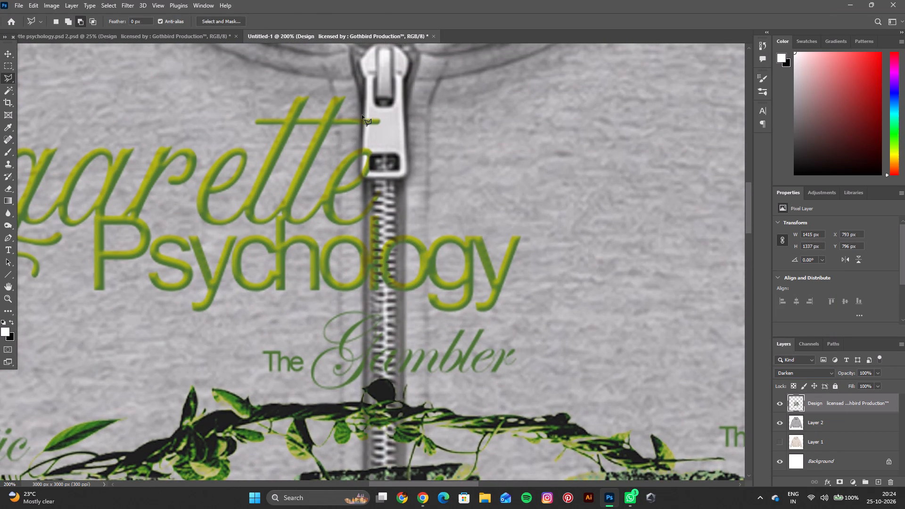
left_click(365, 112)
left_click(363, 124)
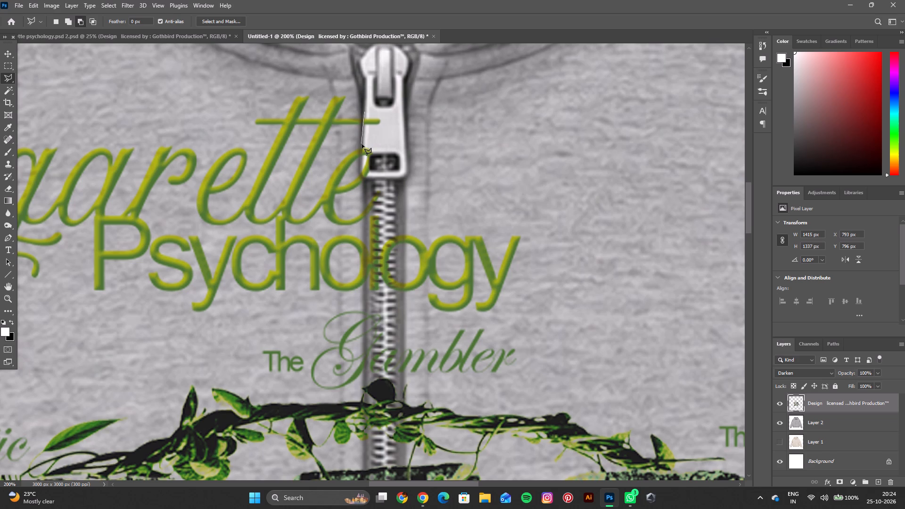
left_click(362, 145)
left_click(361, 160)
left_click(361, 173)
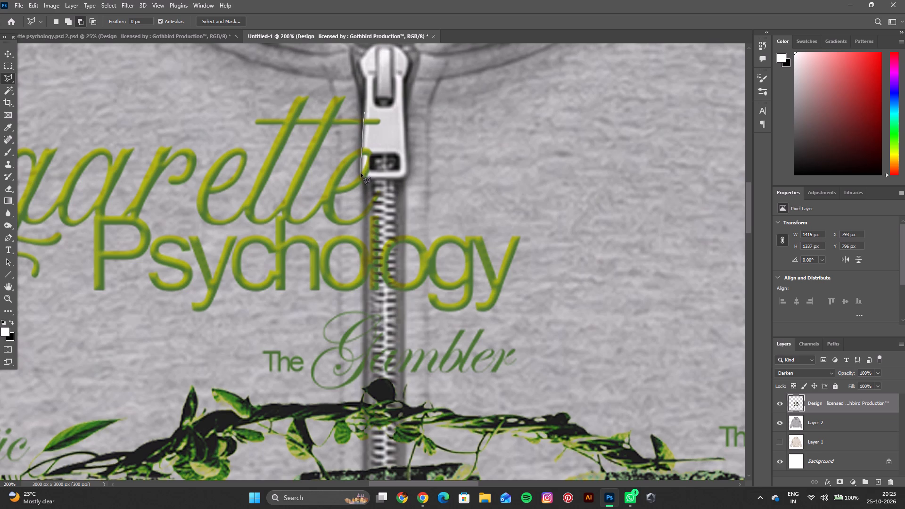
left_click(365, 178)
left_click(369, 178)
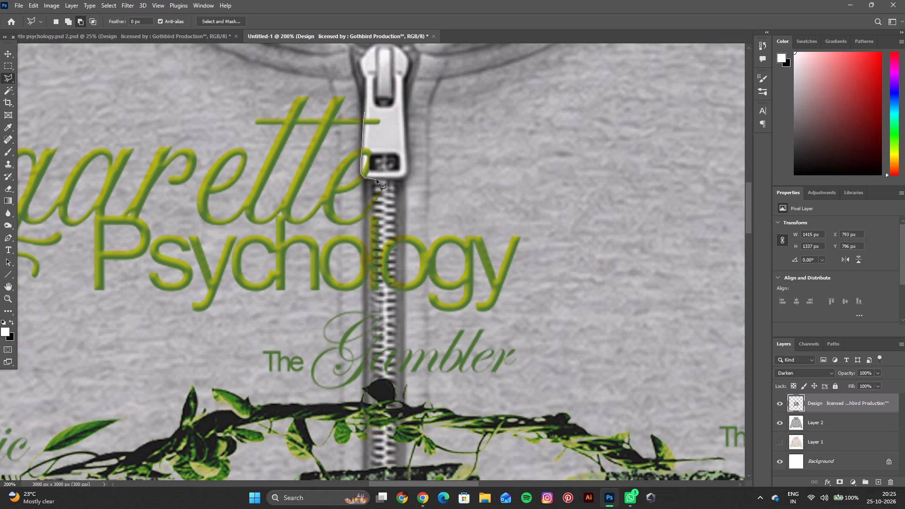
left_click(383, 178)
left_click(393, 178)
left_click_drag(403, 133, 403, 129)
left_click(403, 102)
left_click(366, 111)
left_click(8, 147)
left_click_drag(408, 99, 373, 74)
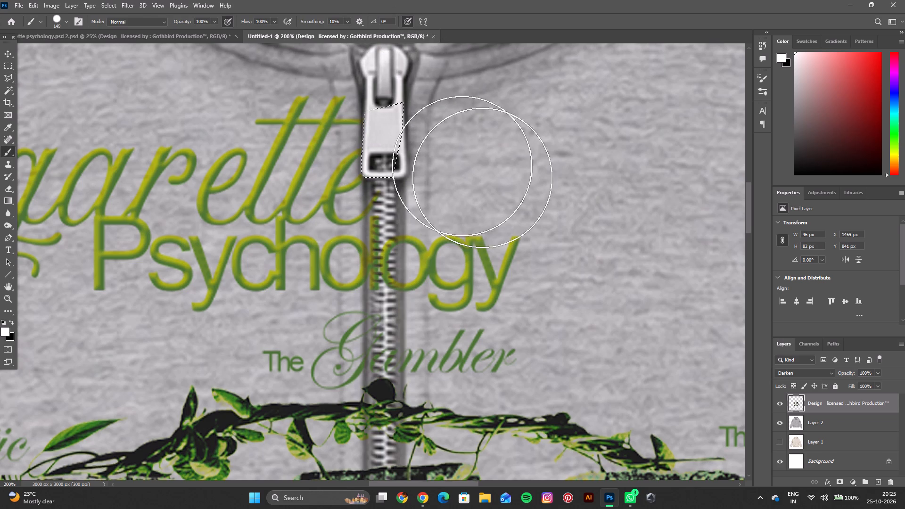
key("ctrl+d")
Examine where the lettering, vines and picture tiles cross the zipper below the upper pull.
key("space")
key("space")
key("space")
key("space")
key("space")
key("space")
key("space")
key("space")
key("space")
key("space")
key("space")
key("space")
key("space")
key("space")
key("space")
key("space")
key("space")
key("space")
key("space")
key("space")
left_click_drag(481, 180, 443, 188)
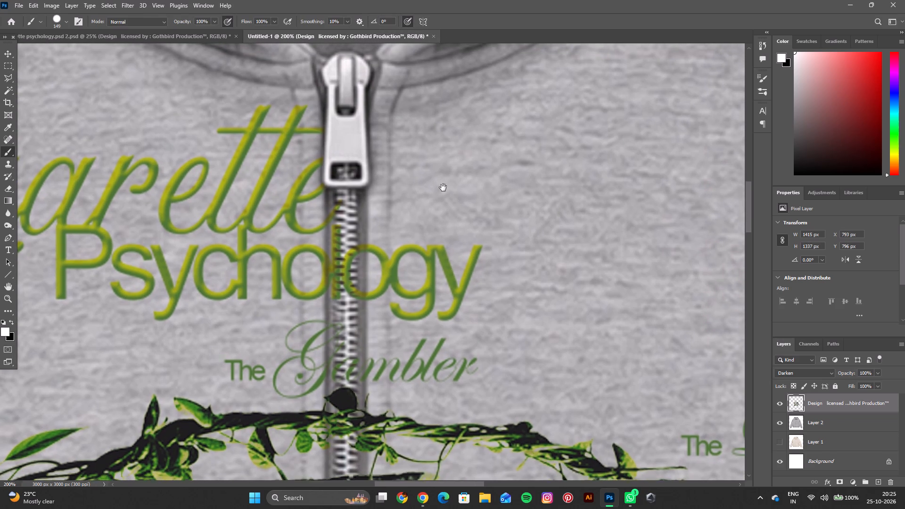
left_click_drag(443, 188, 443, 187)
key("ctrl+minus")
key("ctrl+minus")
key("ctrl+minus")
key("ctrl+minus")
key("ctrl+equal")
key("ctrl+equal")
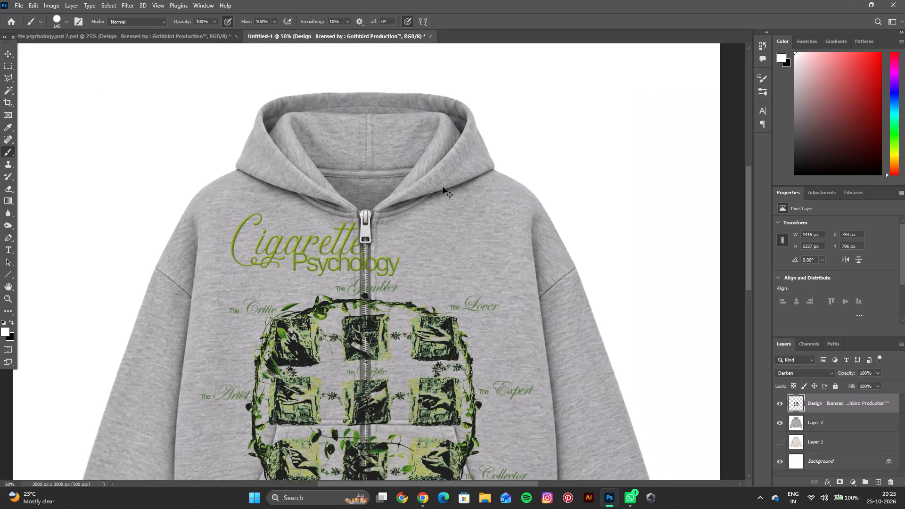
key("ctrl+equal")
key("ctrl+equal")
key("ctrl+equal")
key("space")
key("space")
key("space")
key("space")
key("space")
key("space")
key("space")
key("space")
key("space")
key("space")
key("space")
key("space")
key("space")
key("space")
key("space")
key("space")
key("space")
key("space")
key("space")
key("space")
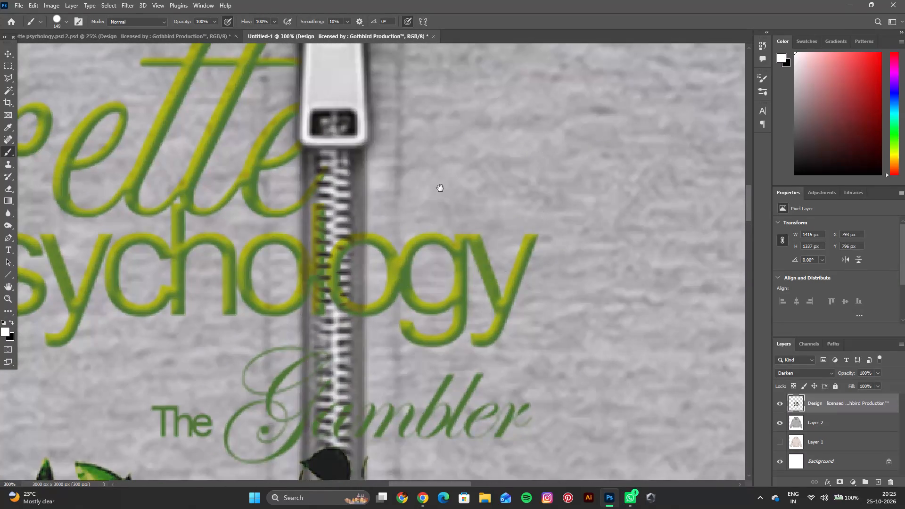
left_click_drag(440, 189, 448, 150)
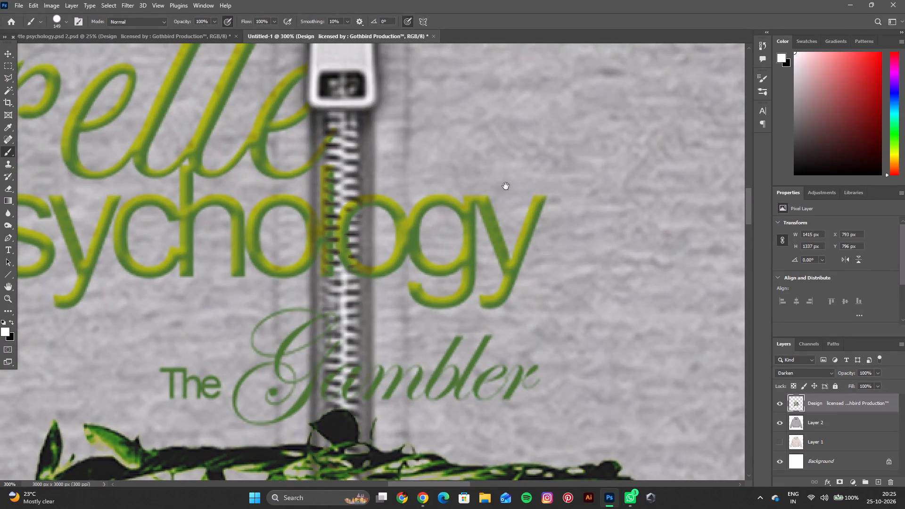
left_click_drag(511, 185, 537, 30)
left_click_drag(540, 229, 548, 91)
left_click_drag(532, 191, 527, 117)
left_click_drag(515, 196, 507, 133)
left_click_drag(503, 224, 492, 108)
left_click_drag(499, 205, 499, 383)
left_click_drag(489, 325, 505, 440)
left_click_drag(501, 342, 510, 434)
left_click_drag(507, 329, 518, 484)
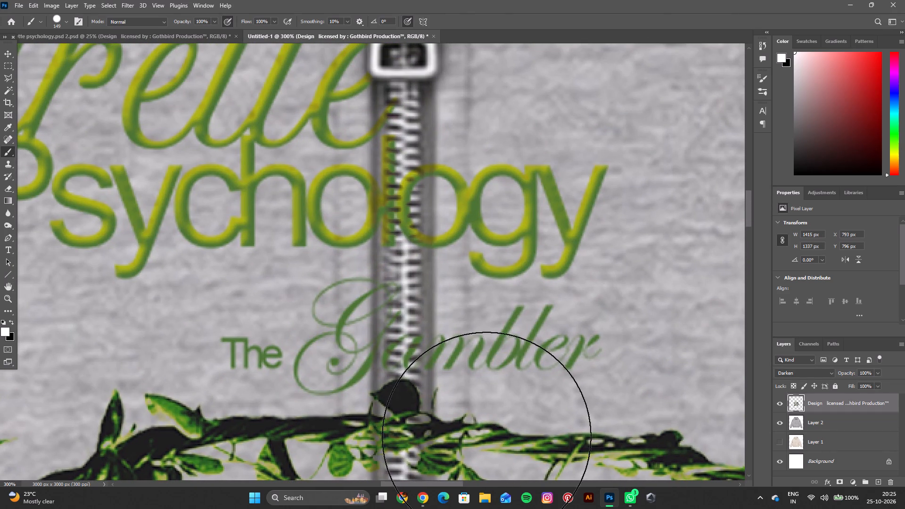
Outline the zipper teeth with the Polygonal Lasso, about 34 by 1501 px, from the upper pull to the slider at the hem.
left_click(5, 83)
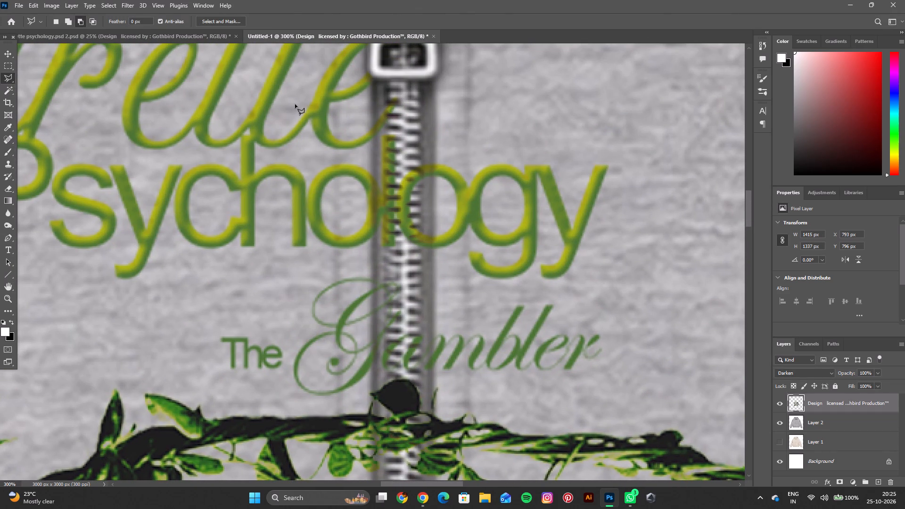
left_click(385, 82)
left_click(383, 137)
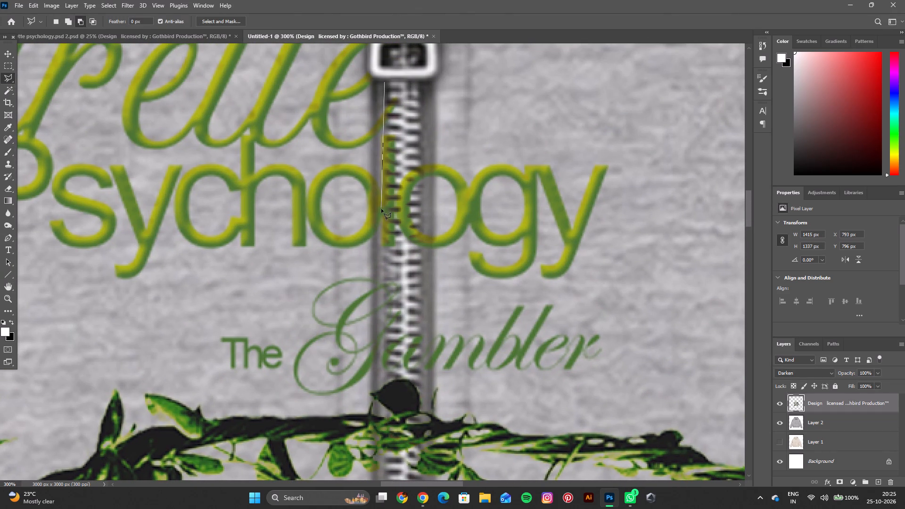
left_click(381, 216)
left_click(383, 288)
left_click(381, 378)
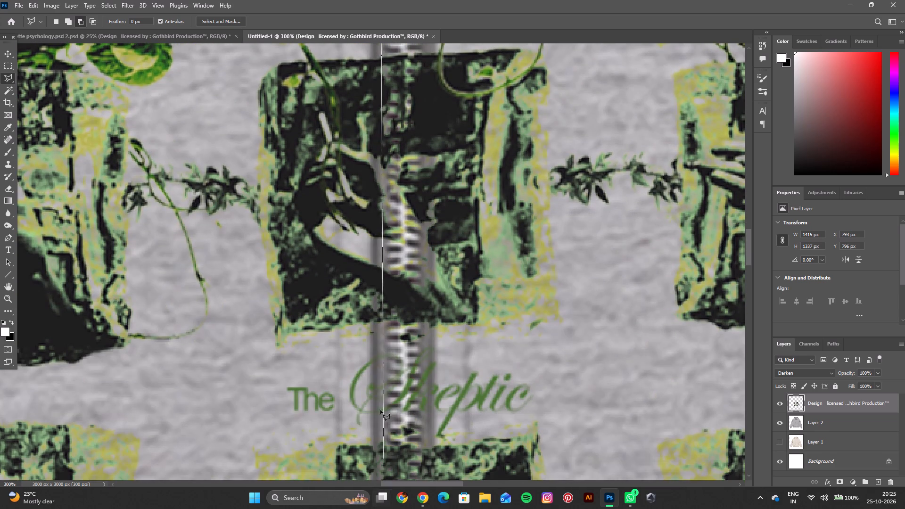
left_click(383, 242)
left_click(385, 353)
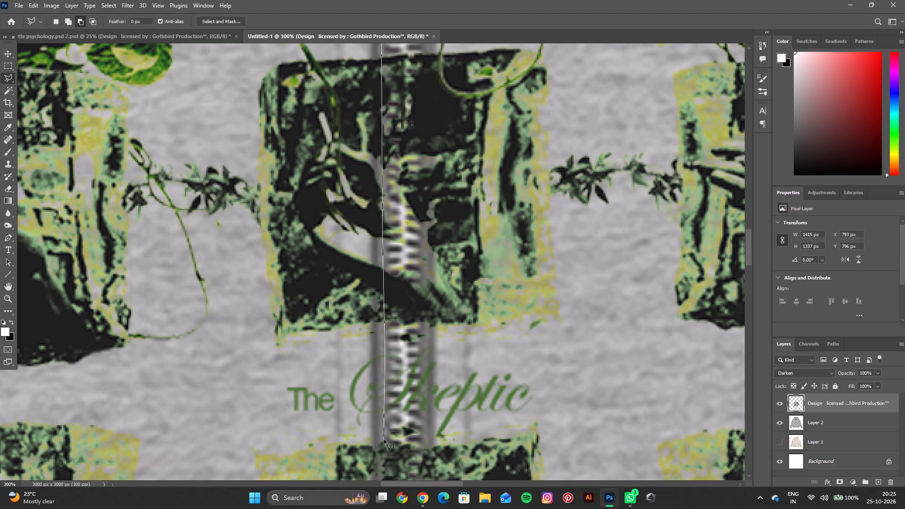
left_click(386, 443)
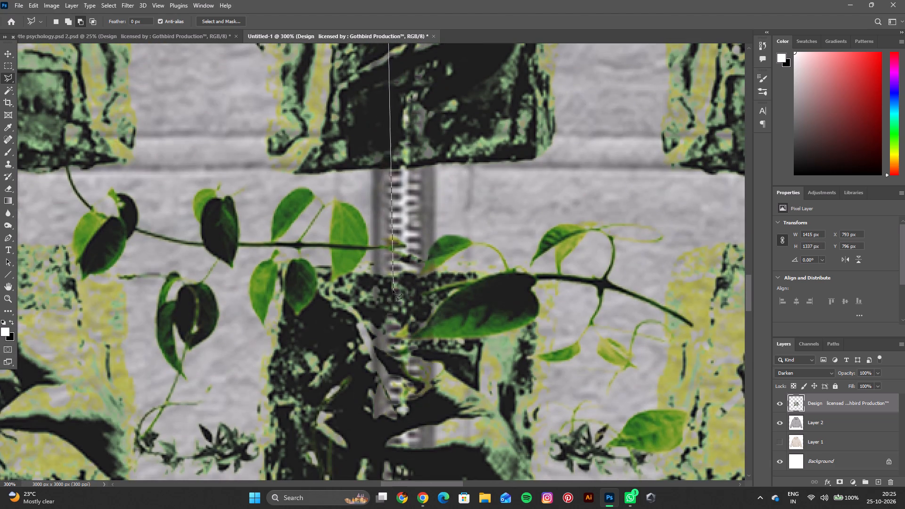
left_click(384, 250)
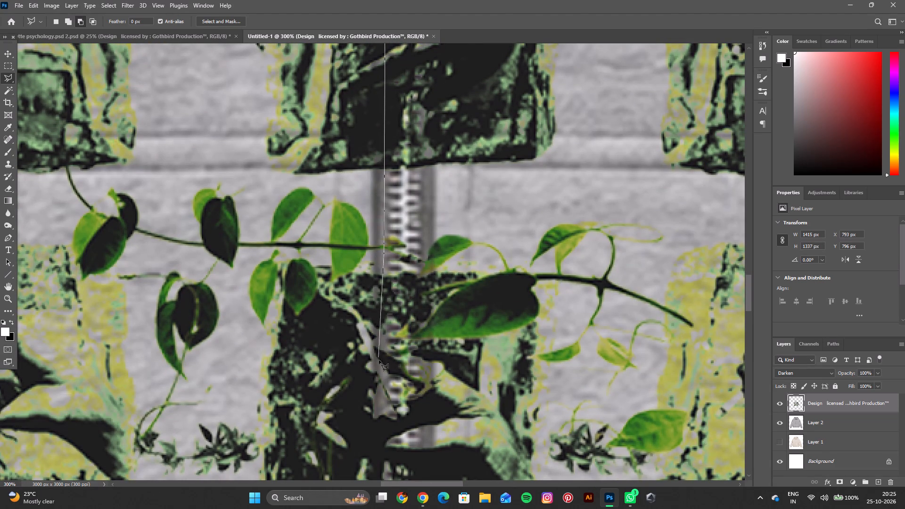
left_click(384, 420)
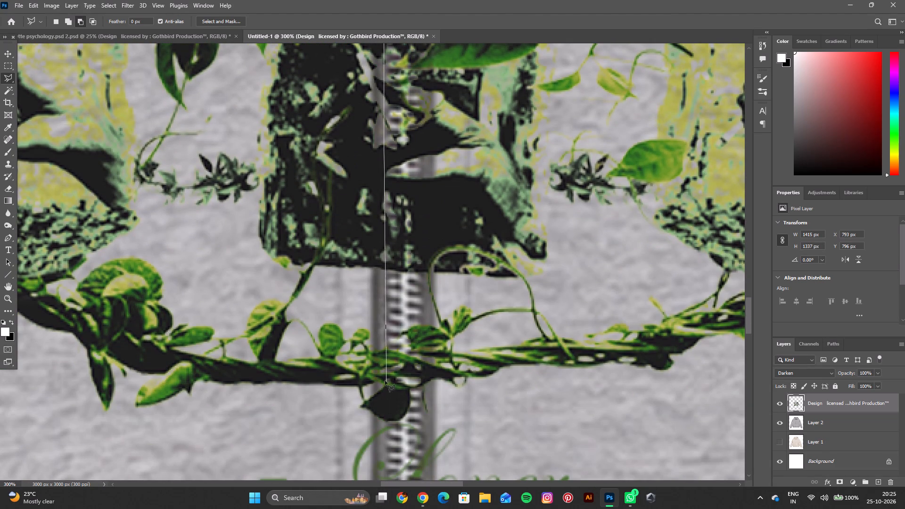
left_click(382, 377)
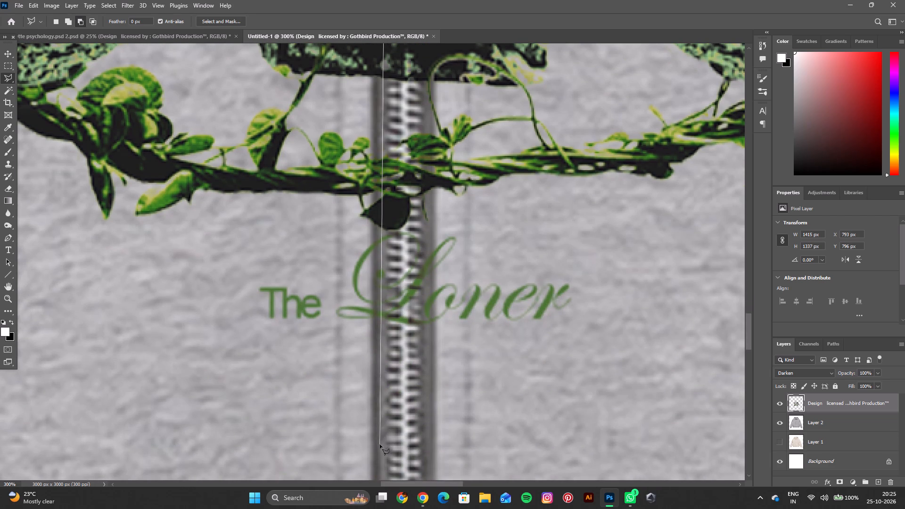
left_click(383, 447)
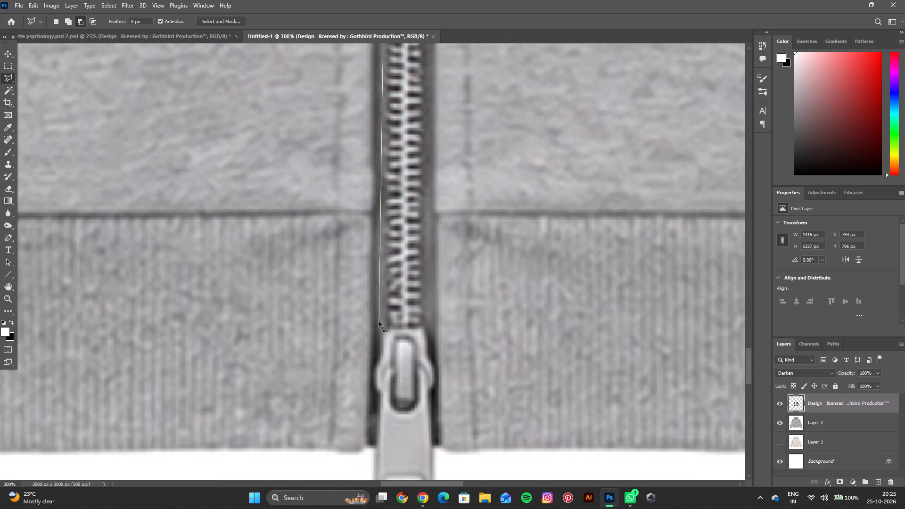
left_click(383, 312)
left_click(387, 324)
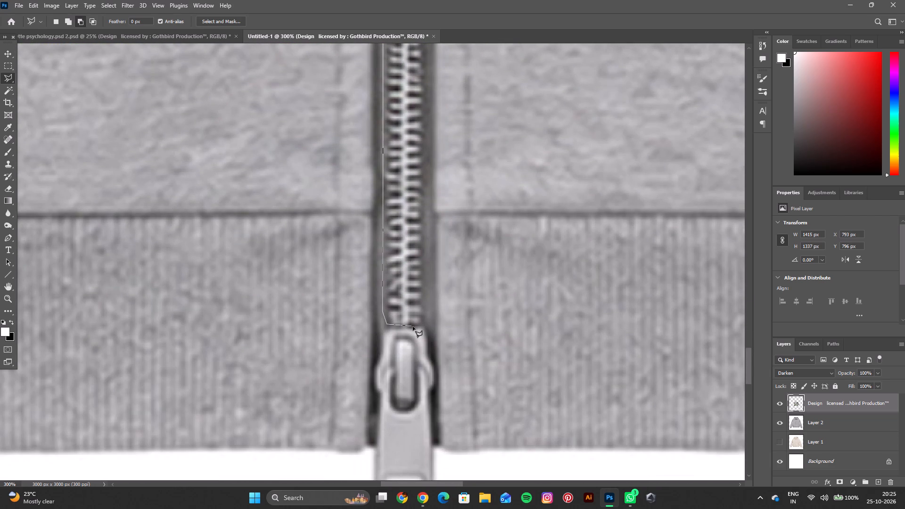
left_click(413, 327)
left_click(421, 324)
left_click(424, 239)
left_click(422, 198)
left_click(426, 135)
left_click(427, 62)
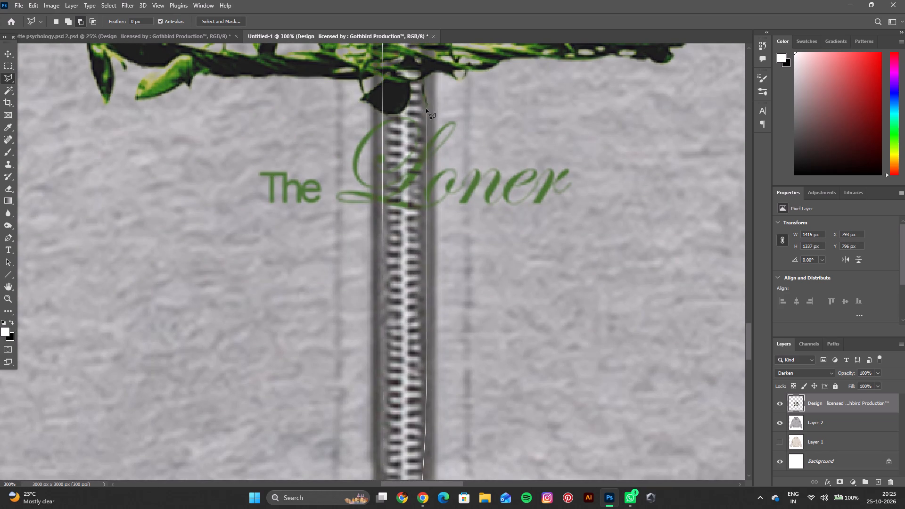
left_click(426, 110)
left_click(425, 75)
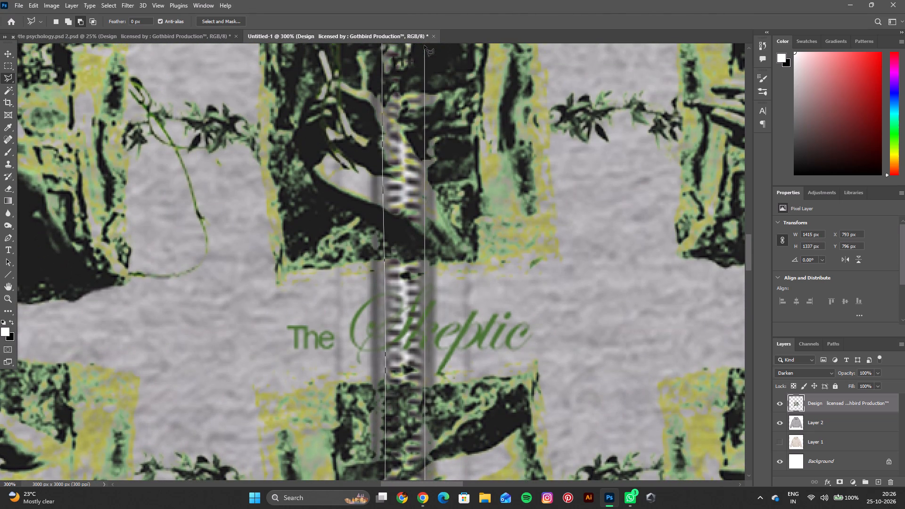
left_click(424, 42)
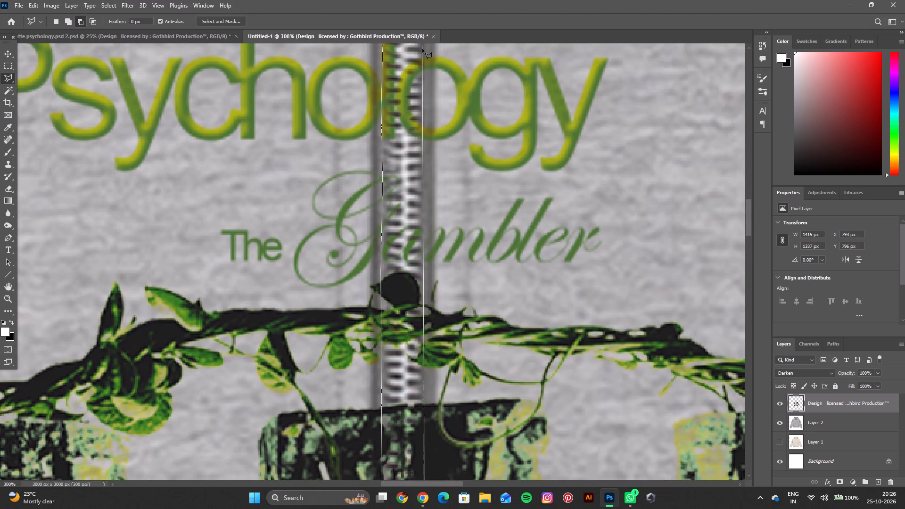
left_click(422, 48)
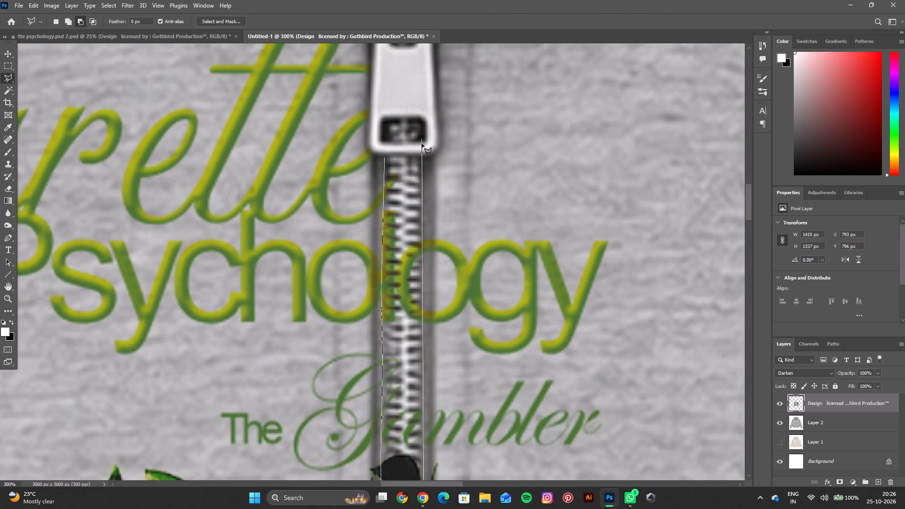
left_click(421, 156)
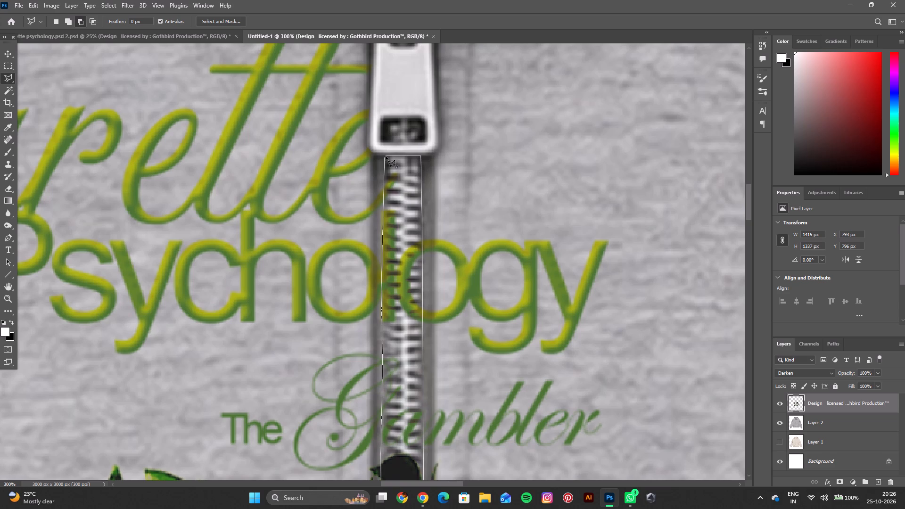
left_click(386, 156)
scroll(479, 169, "down", 5)
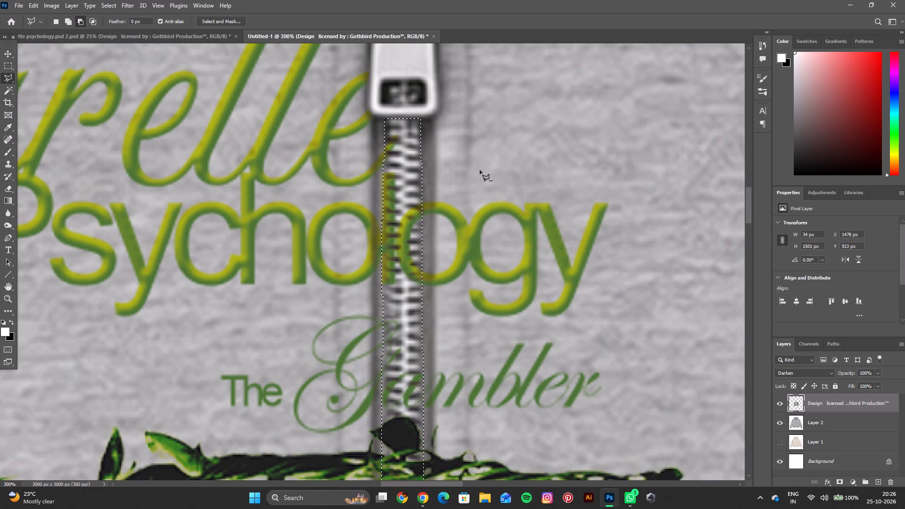
Paint the artwork layer white inside the zipper-teeth selection with the Brush, from the upper pull down the zipper, and deselect.
key("ctrl+minus")
key("ctrl+minus")
key("ctrl+minus")
key("ctrl+minus")
key("ctrl+minus")
key("ctrl+minus")
key("space")
key("space")
key("space")
key("space")
key("space")
key("space")
key("space")
key("space")
key("space")
key("space")
key("space")
key("space")
key("space")
key("space")
key("space")
key("space")
key("space")
key("space")
key("space")
key("space")
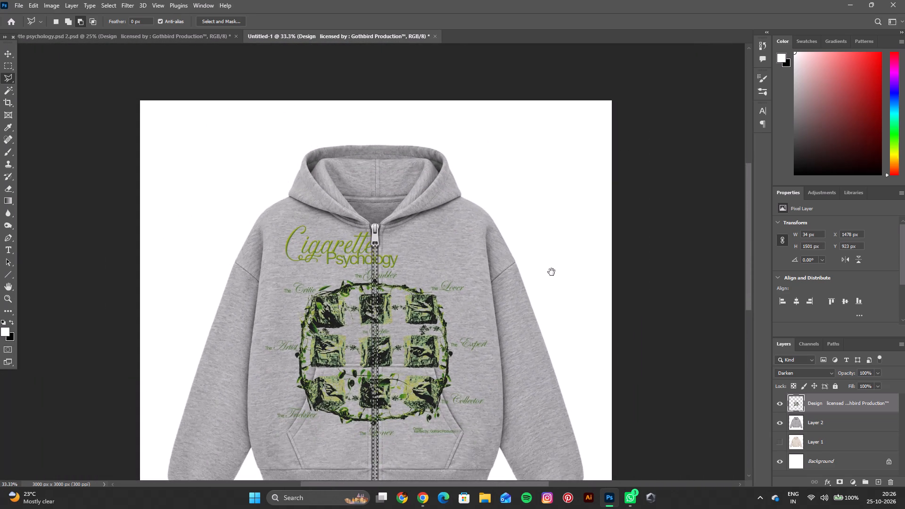
left_click_drag(532, 285, 518, 173)
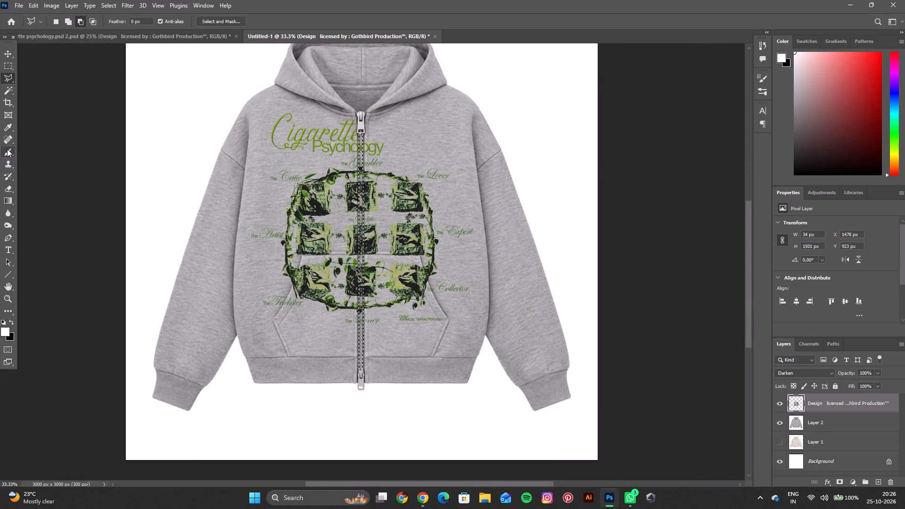
left_click(7, 149)
left_click_drag(355, 138, 360, 270)
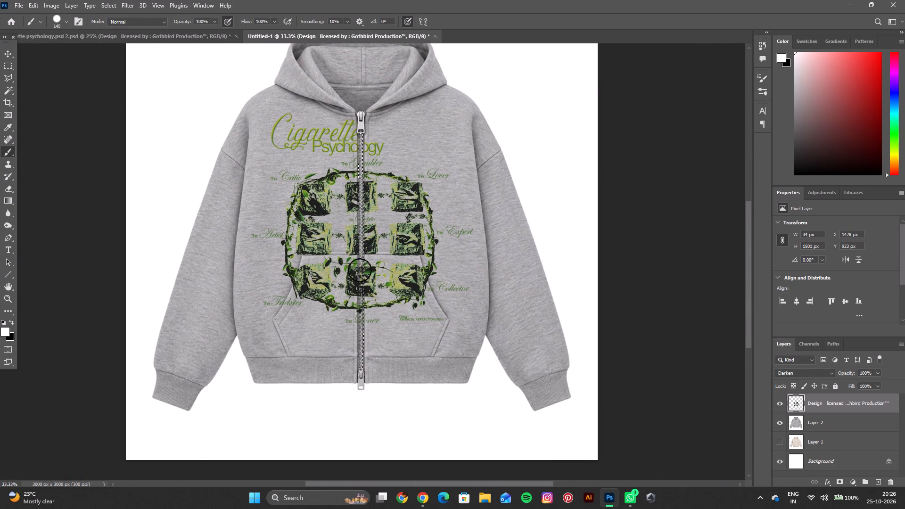
left_click_drag(360, 270, 361, 117)
key("ctrl+d")
Examine the grey zipper hoodie mockup as a whole and up close along the cleared zipper and surrounding artwork.
key("space")
key("space")
key("space")
key("space")
key("space")
key("space")
key("space")
key("space")
key("space")
key("space")
key("space")
key("space")
key("space")
key("space")
key("space")
key("space")
key("space")
key("space")
key("space")
key("space")
left_click_drag(494, 232, 508, 250)
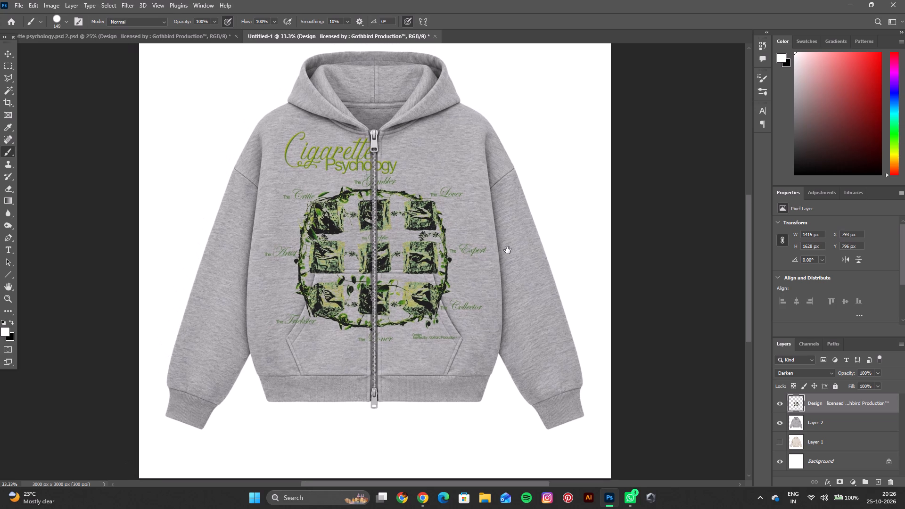
left_click_drag(508, 250, 523, 256)
key("ctrl+minus")
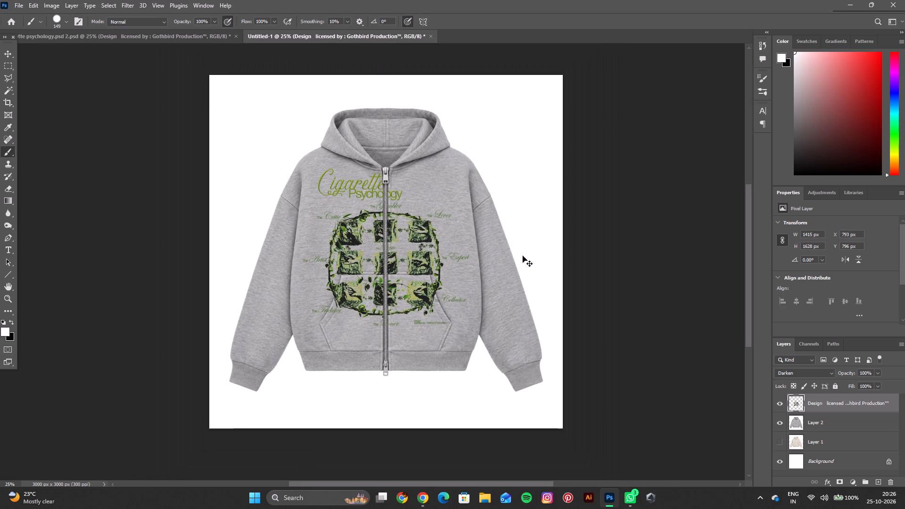
key("space")
key("space")
key("space")
key("space")
key("space")
key("space")
key("space")
key("space")
key("space")
key("space")
key("space")
key("space")
key("space")
key("space")
key("space")
key("space")
key("space")
key("space")
key("space")
key("space")
left_click_drag(523, 256, 524, 295)
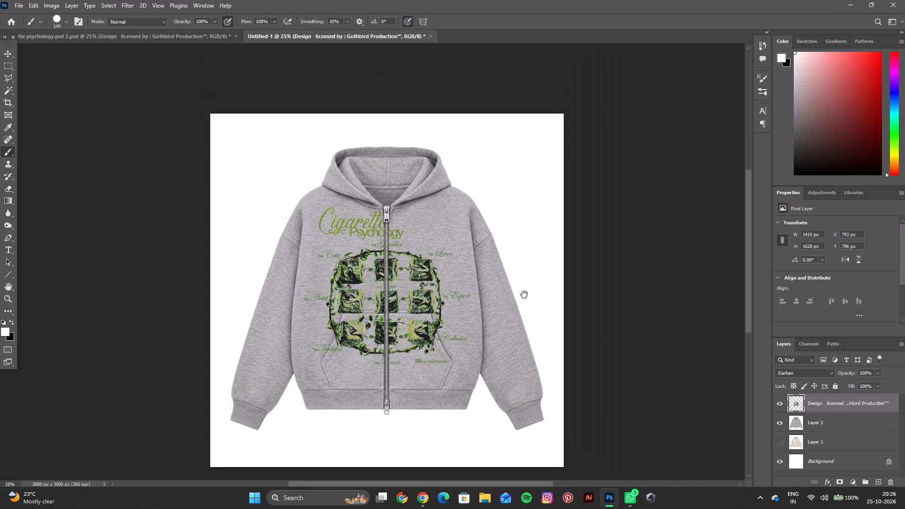
left_click_drag(524, 295, 566, 251)
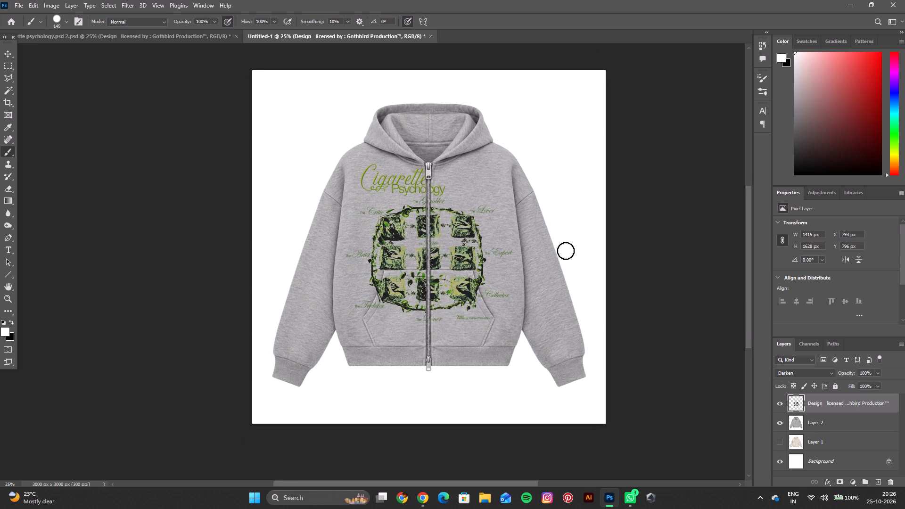
key("ctrl+equal")
key("ctrl+equal")
key("space")
key("space")
key("space")
key("space")
key("space")
key("space")
key("space")
key("space")
key("space")
key("space")
key("space")
key("space")
key("space")
key("space")
key("space")
key("space")
key("space")
key("space")
key("space")
key("space")
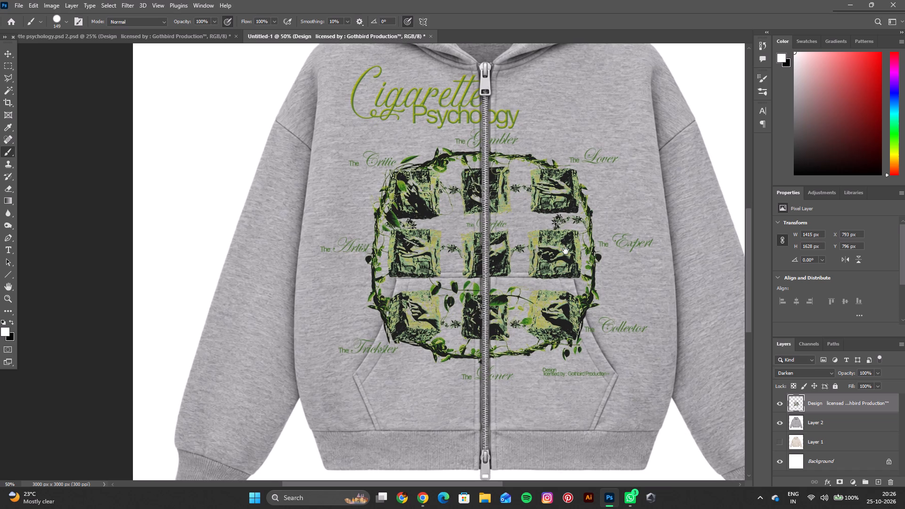
left_click_drag(566, 251, 519, 261)
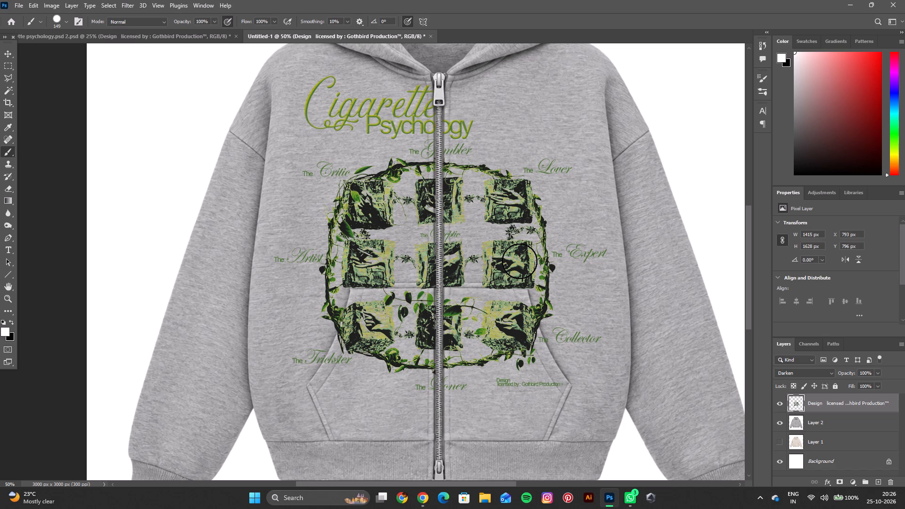
key("ctrl+minus")
key("space")
key("space")
key("space")
key("space")
key("space")
key("space")
key("space")
key("space")
key("space")
key("space")
key("space")
key("space")
key("space")
key("space")
key("space")
key("space")
key("space")
key("space")
key("space")
key("space")
left_click_drag(520, 259, 520, 282)
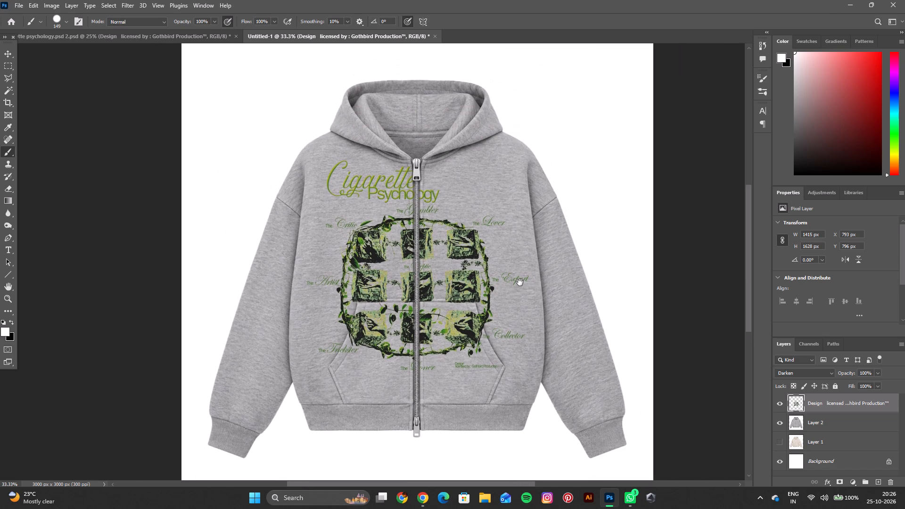
left_click_drag(517, 274, 491, 277)
key("ctrl+minus")
key("space")
key("space")
key("space")
key("space")
key("space")
key("space")
key("space")
key("space")
key("space")
key("space")
key("space")
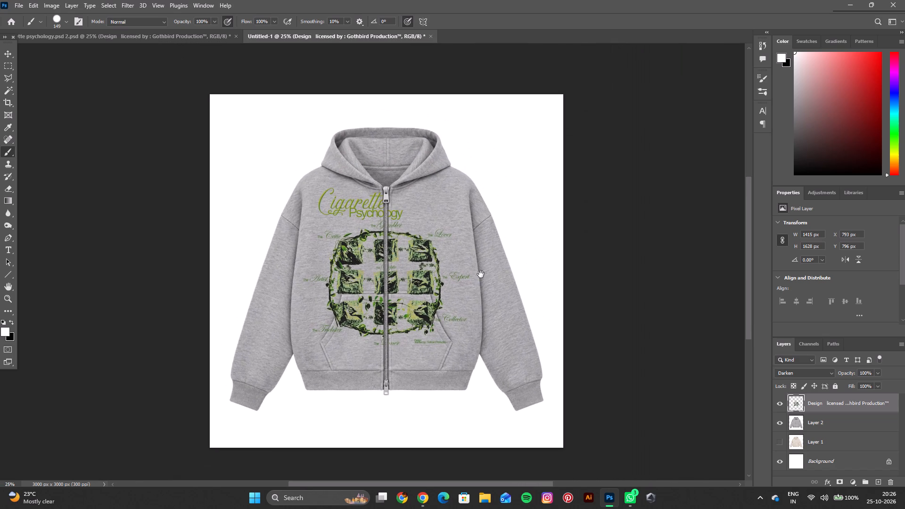
left_click_drag(481, 274, 483, 292)
Export the grey hoodie mockup as a PNG named "Cigarette Psychology Mock up" in the GB S25 folder.
left_click(17, 4)
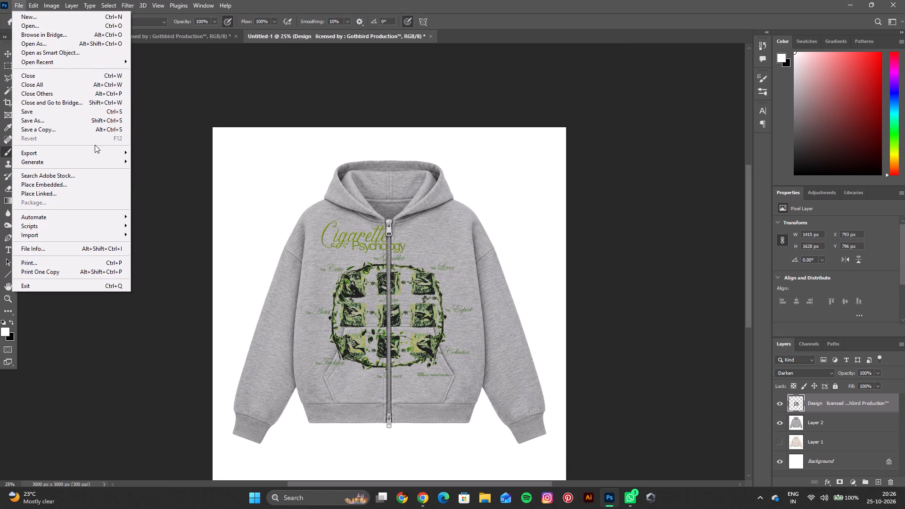
left_click(154, 154)
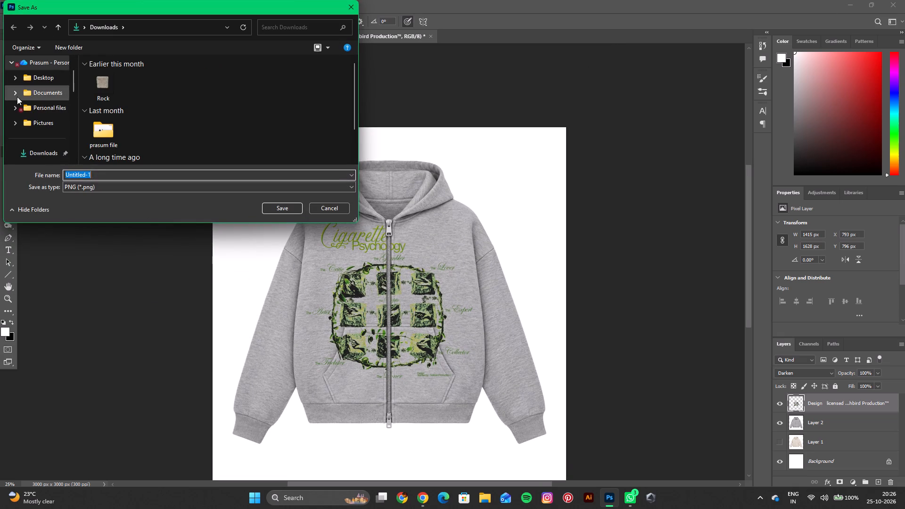
scroll(35, 124, "down", 2)
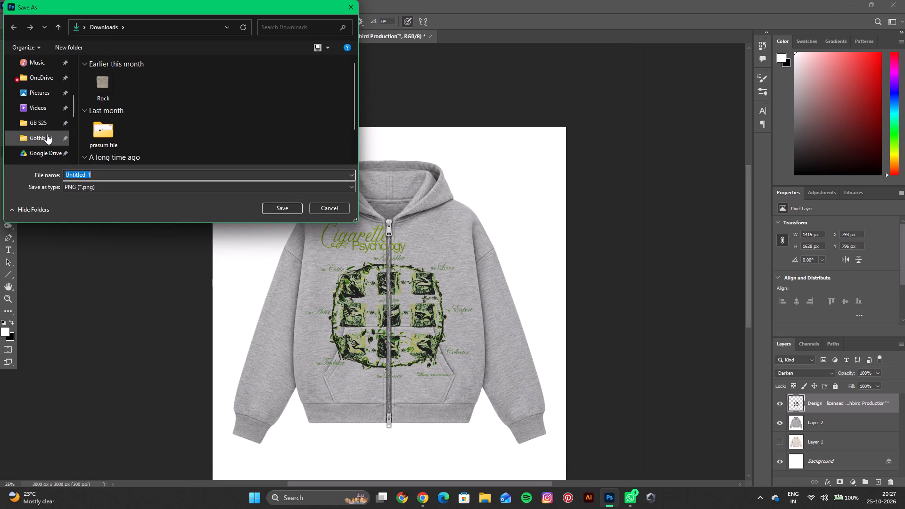
left_click(47, 131)
left_click(48, 119)
left_click(49, 130)
left_click(47, 138)
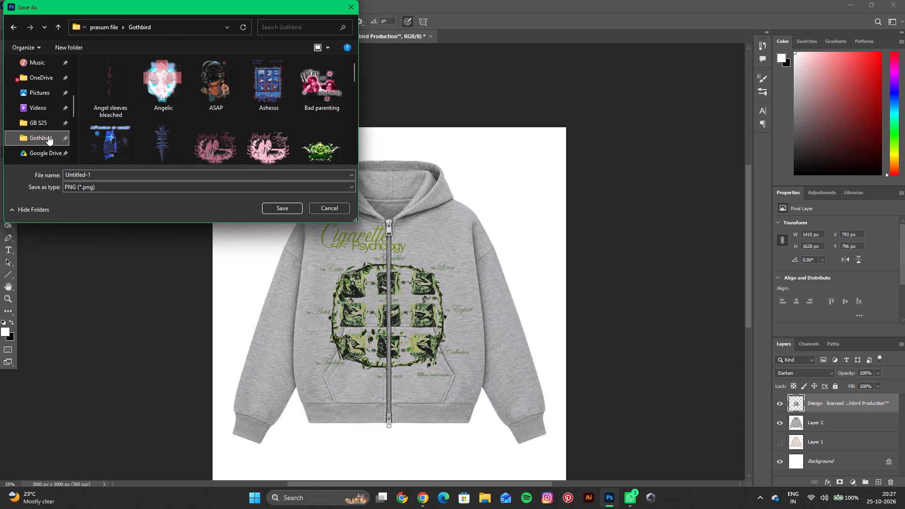
left_click(48, 123)
scroll(171, 139, "down", 3)
scroll(171, 139, "up", 5)
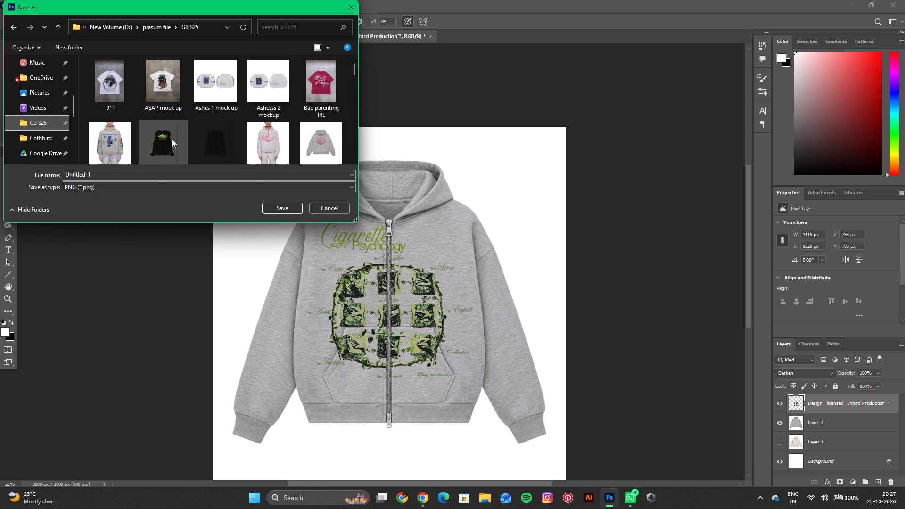
left_click(154, 177)
key("BackSpace")
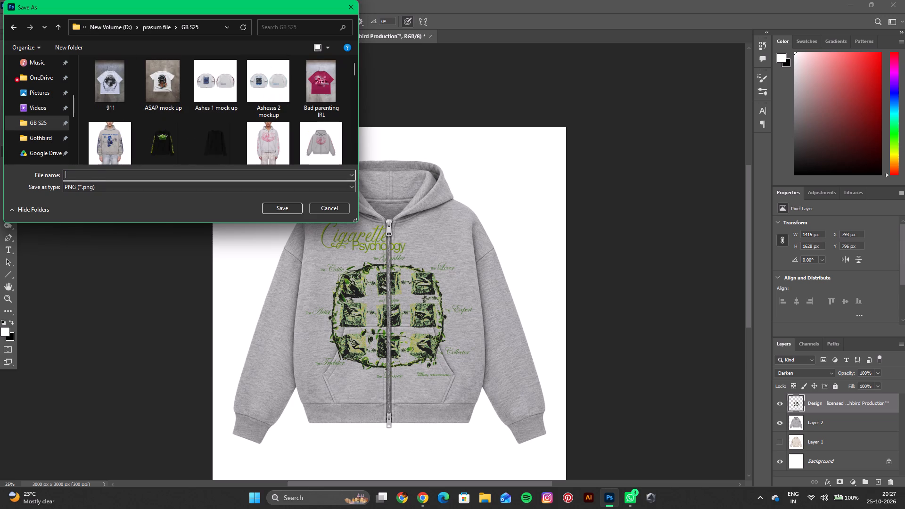
type("Cigarette [sycho")
key("BackSpace")
key("BackSpace")
key("BackSpace")
key("BackSpace")
key("BackSpace")
key("BackSpace")
type("Psychology Mock up")
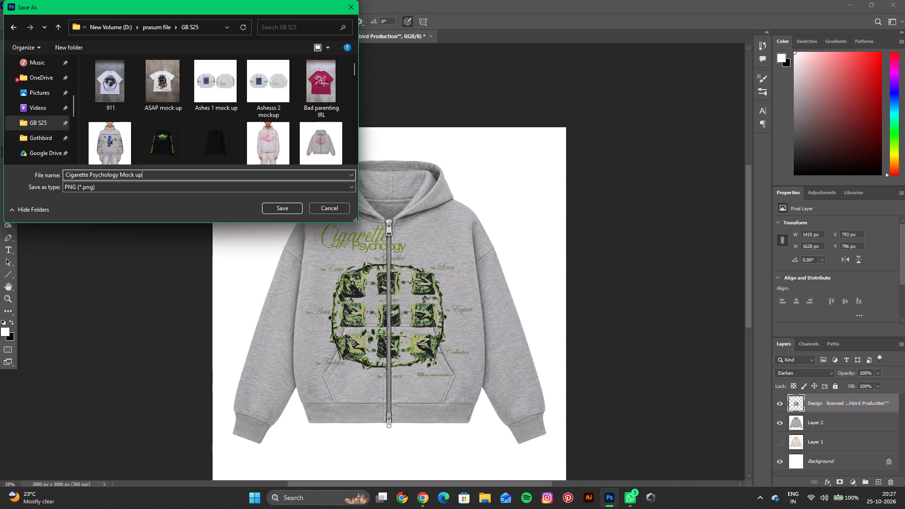
key("space")
key("space")
key("Return")
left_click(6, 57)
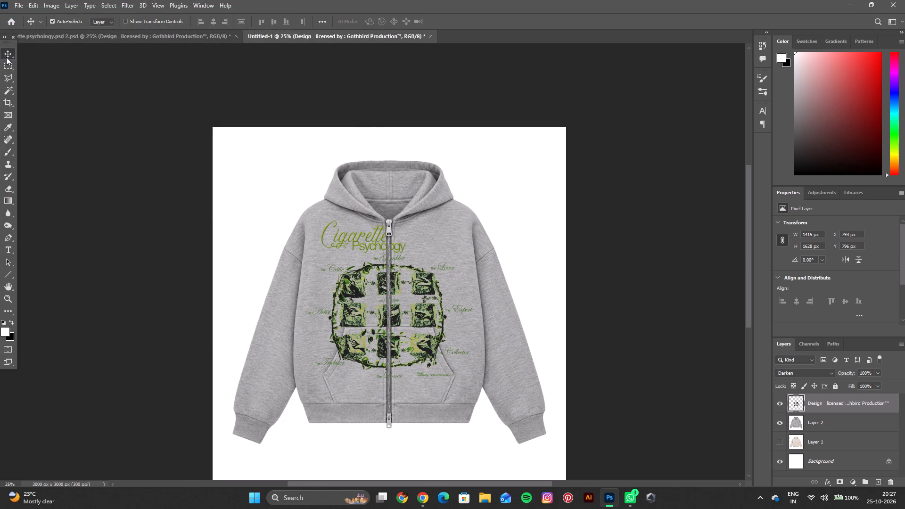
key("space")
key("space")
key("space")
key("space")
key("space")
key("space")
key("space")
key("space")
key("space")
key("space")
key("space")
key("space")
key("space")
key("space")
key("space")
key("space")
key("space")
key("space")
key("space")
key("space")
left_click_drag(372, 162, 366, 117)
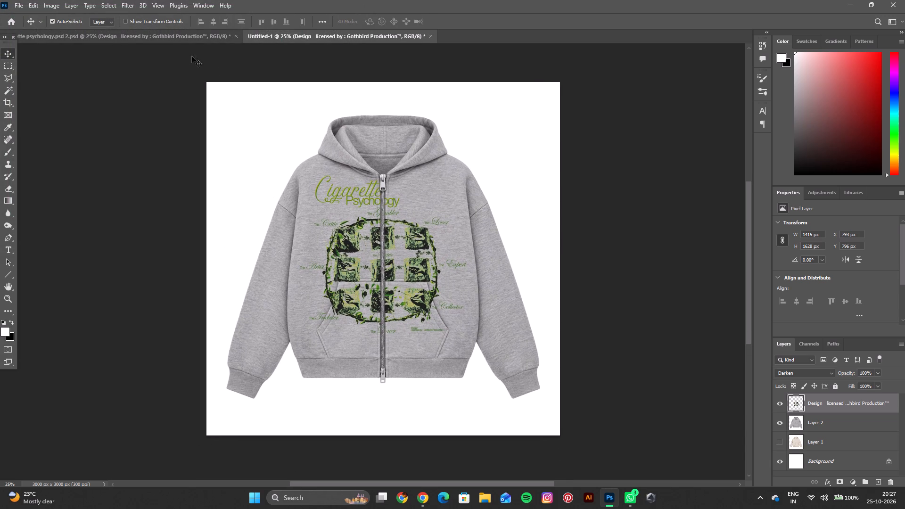
Switch to the Cigarette Psychology PSD document that holds the artwork on a transparent background.
left_click(169, 43)
left_click(166, 38)
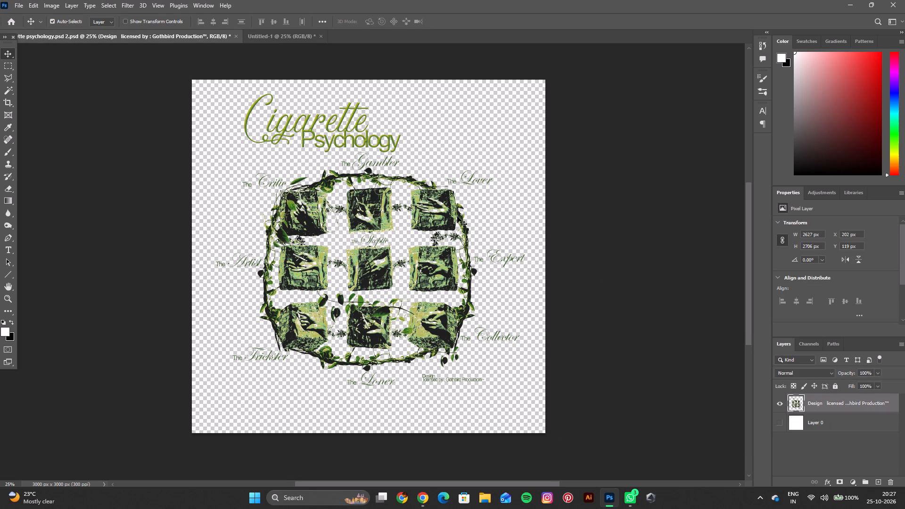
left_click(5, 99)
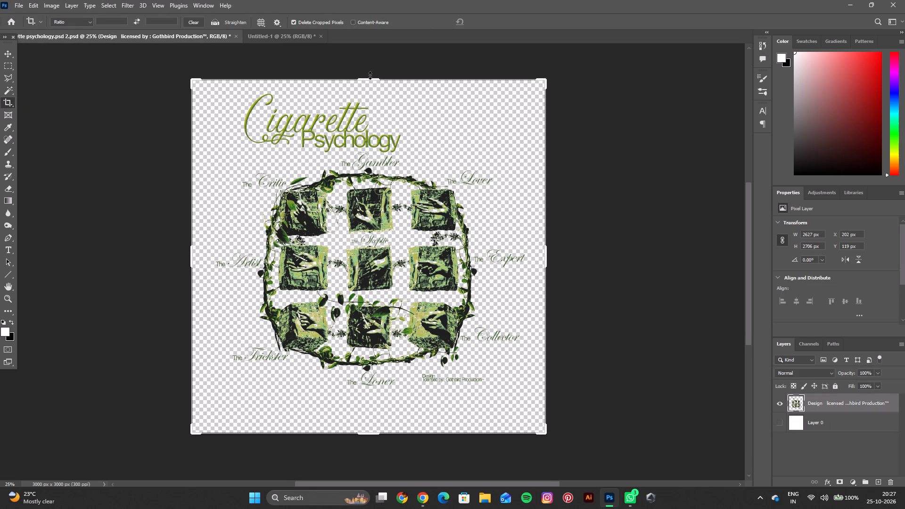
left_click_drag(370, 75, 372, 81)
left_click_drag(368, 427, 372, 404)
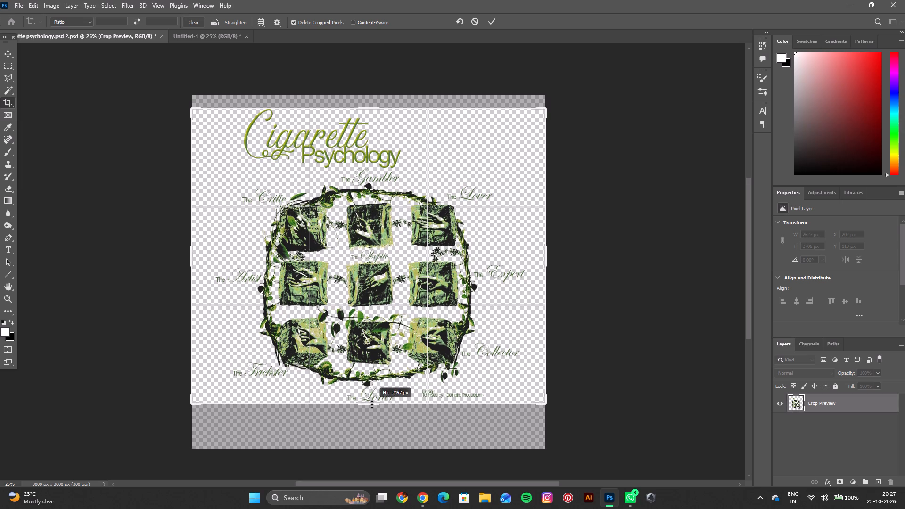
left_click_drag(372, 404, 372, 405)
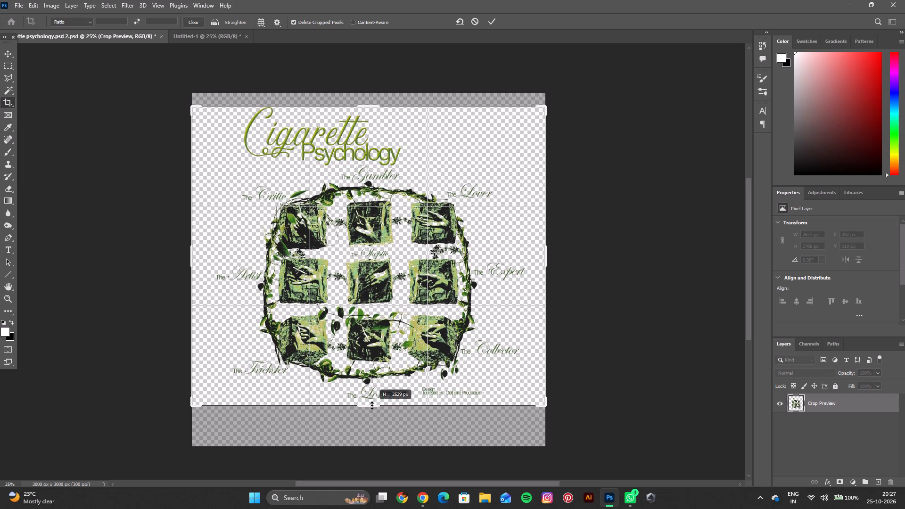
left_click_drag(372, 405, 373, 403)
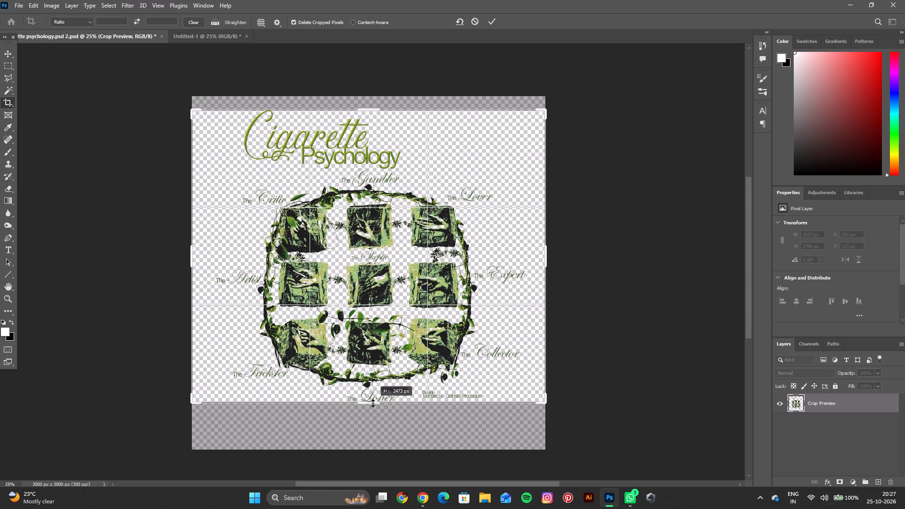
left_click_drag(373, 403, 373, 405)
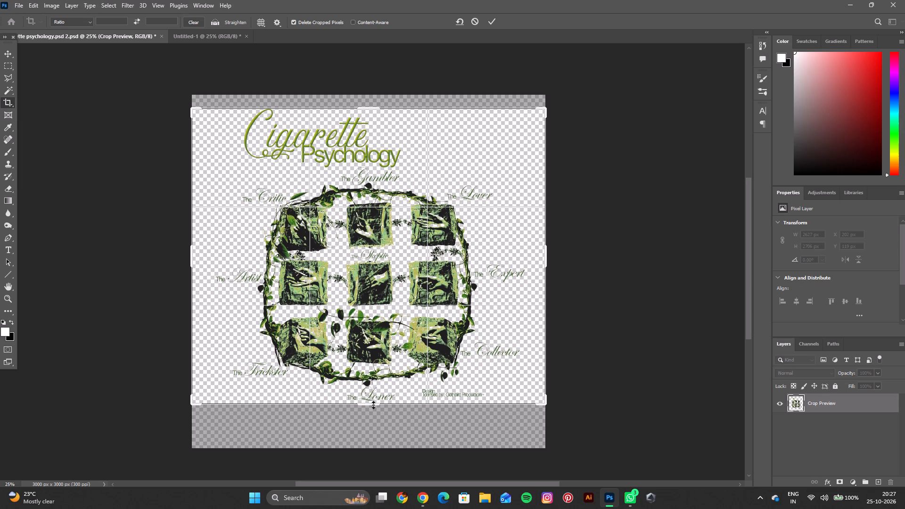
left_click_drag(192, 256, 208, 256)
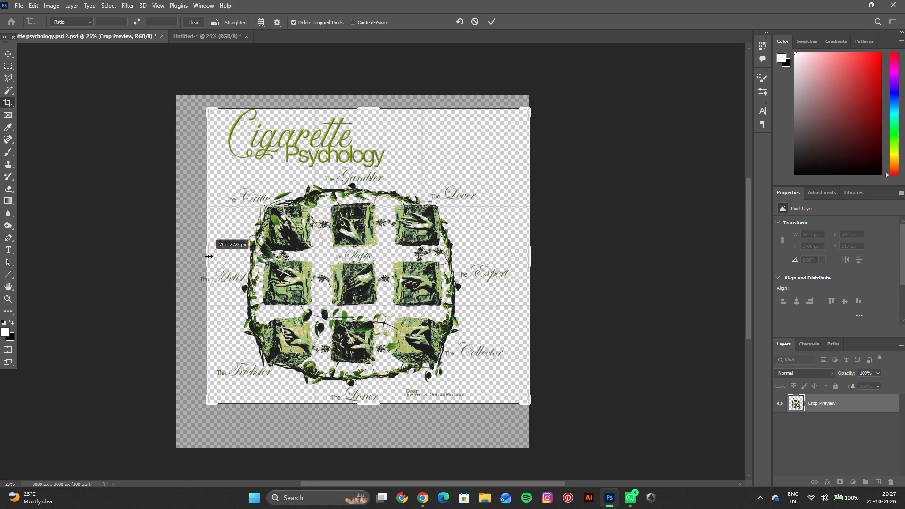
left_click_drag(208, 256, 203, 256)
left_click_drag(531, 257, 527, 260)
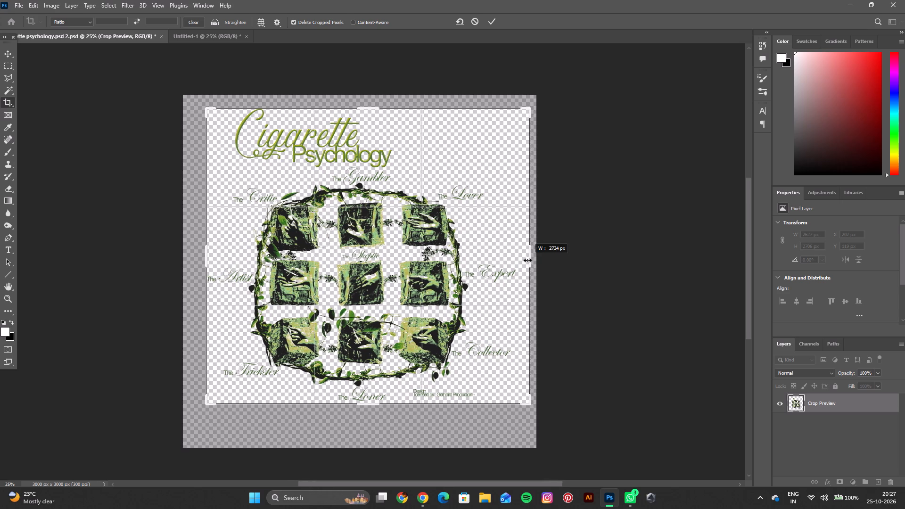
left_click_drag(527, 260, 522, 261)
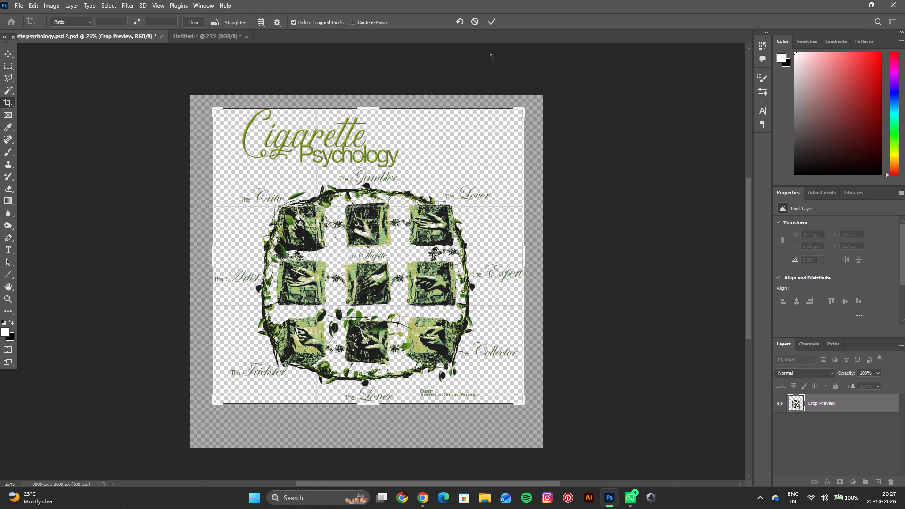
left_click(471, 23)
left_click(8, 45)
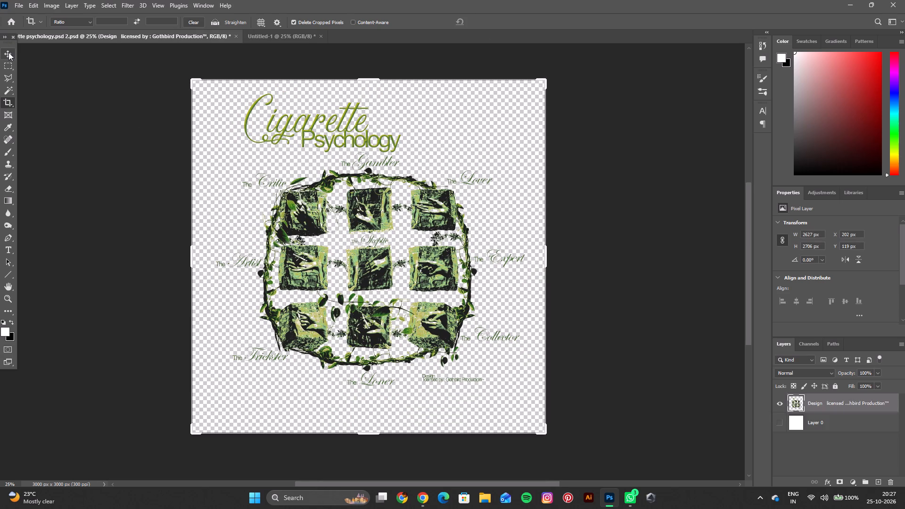
Scale the artwork layer proportionally to about 112.6%, about 2959 by 3048 px, and centre it horizontally on the canvas.
left_click(8, 53)
left_click(310, 135)
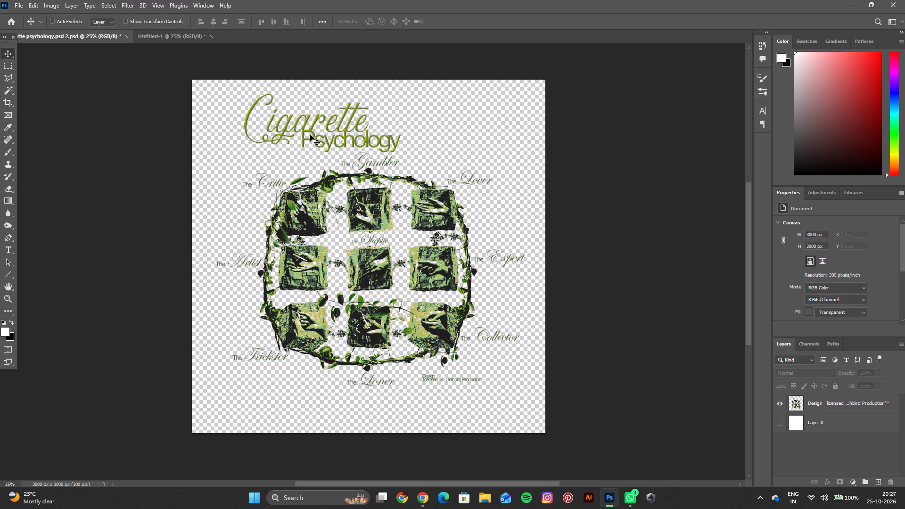
key("ctrl+t")
left_click(874, 404)
key("ctrl+t")
left_click_drag(529, 253, 529, 253)
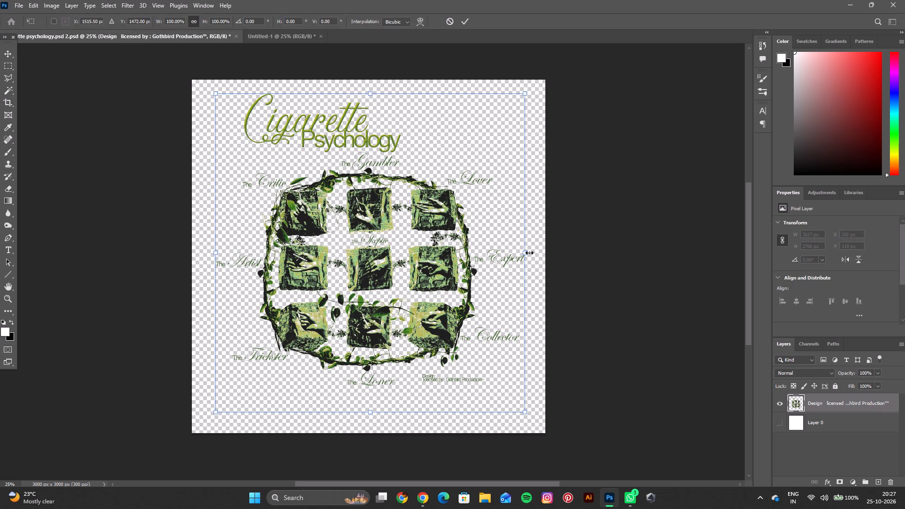
left_click_drag(529, 253, 574, 245)
left_click_drag(524, 254, 504, 269)
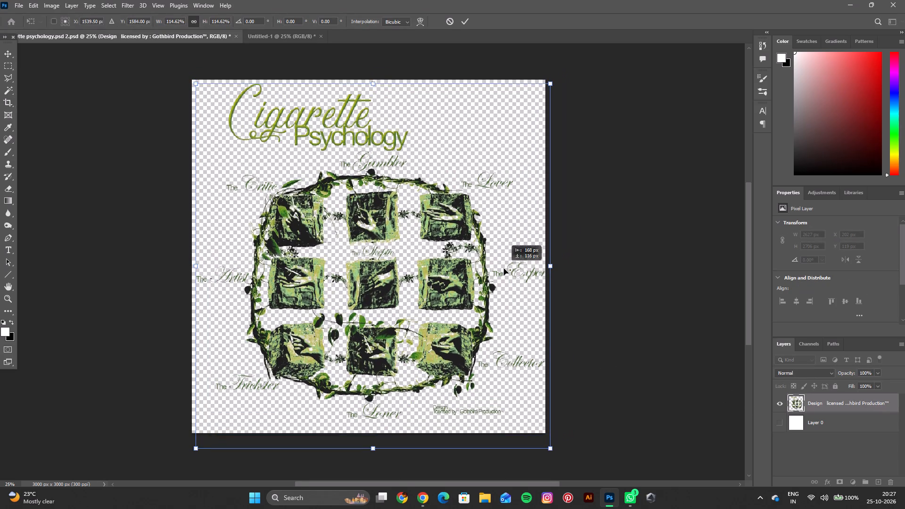
left_click_drag(504, 269, 504, 271)
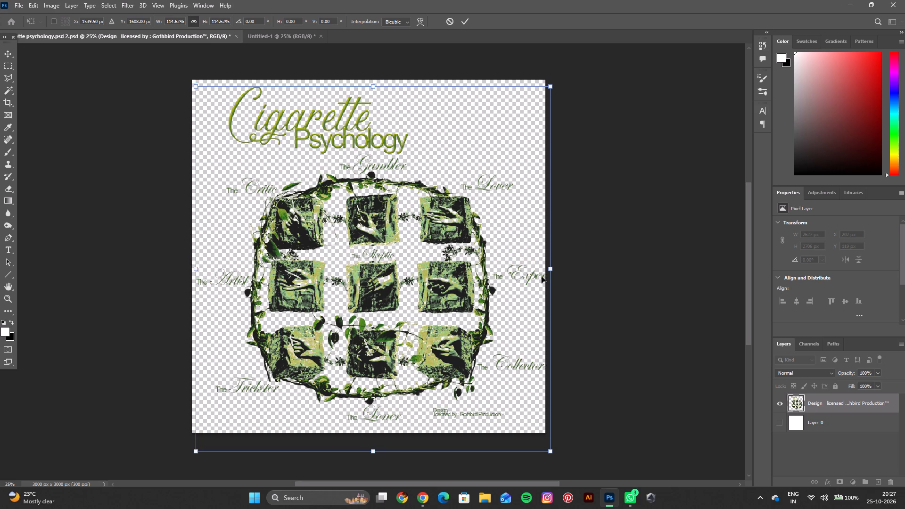
left_click(493, 279)
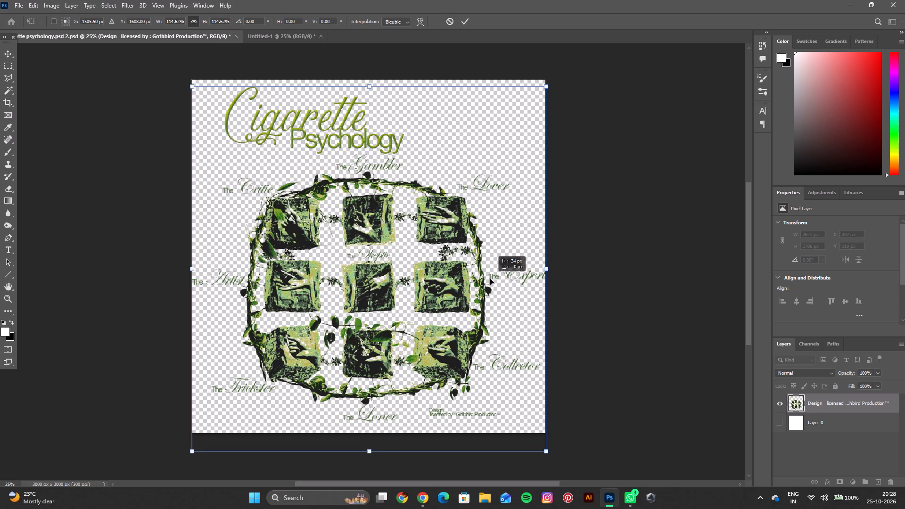
left_click_drag(547, 270, 541, 271)
left_click(522, 278)
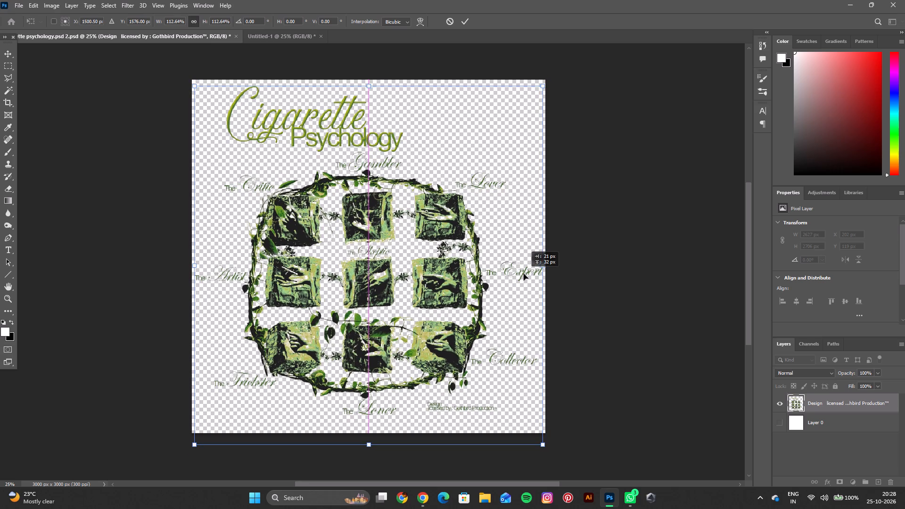
left_click(460, 20)
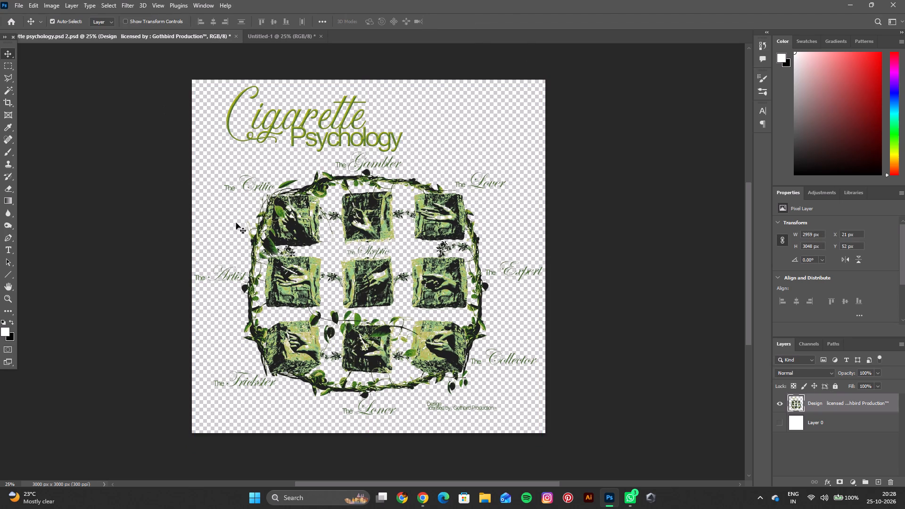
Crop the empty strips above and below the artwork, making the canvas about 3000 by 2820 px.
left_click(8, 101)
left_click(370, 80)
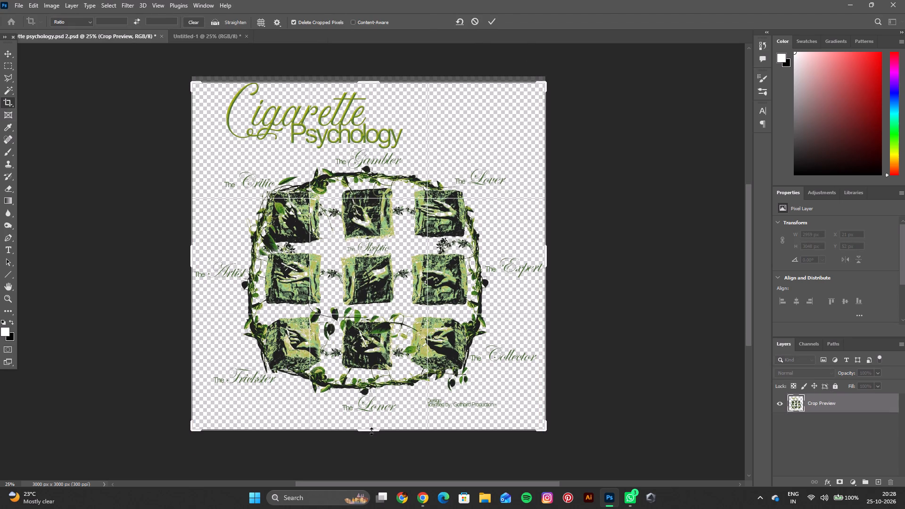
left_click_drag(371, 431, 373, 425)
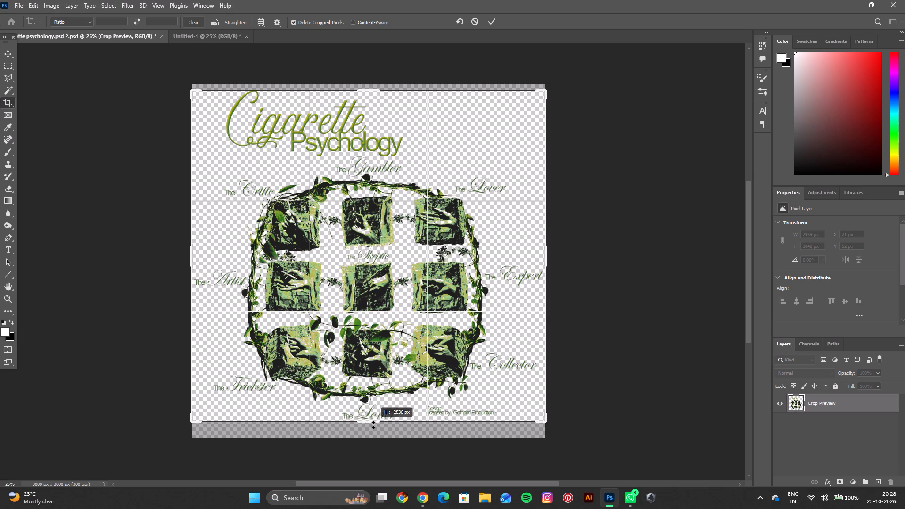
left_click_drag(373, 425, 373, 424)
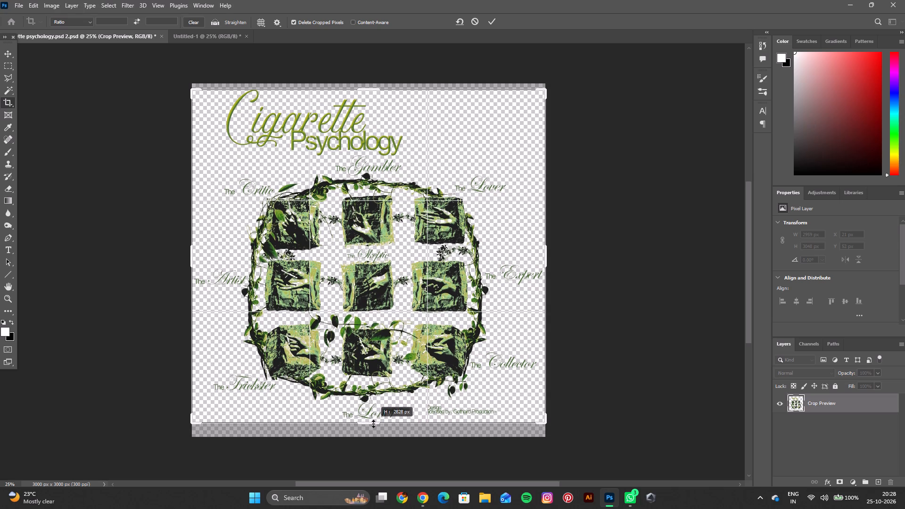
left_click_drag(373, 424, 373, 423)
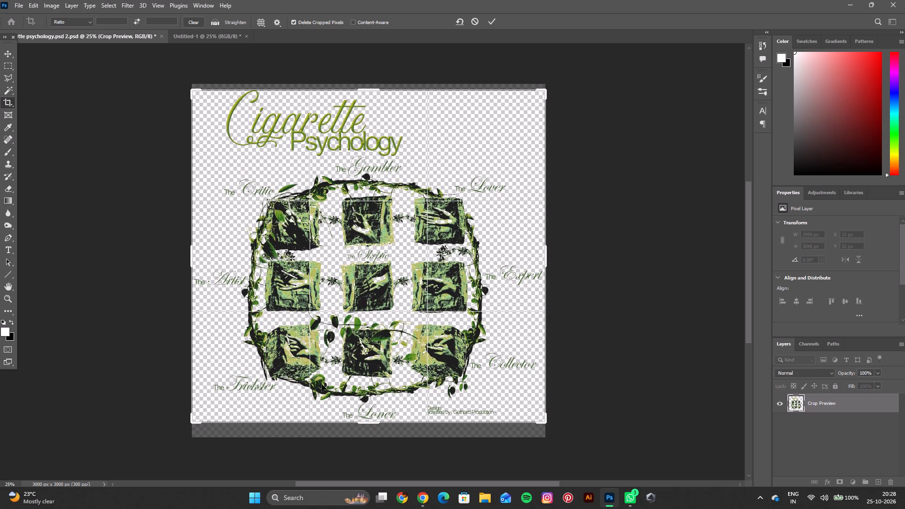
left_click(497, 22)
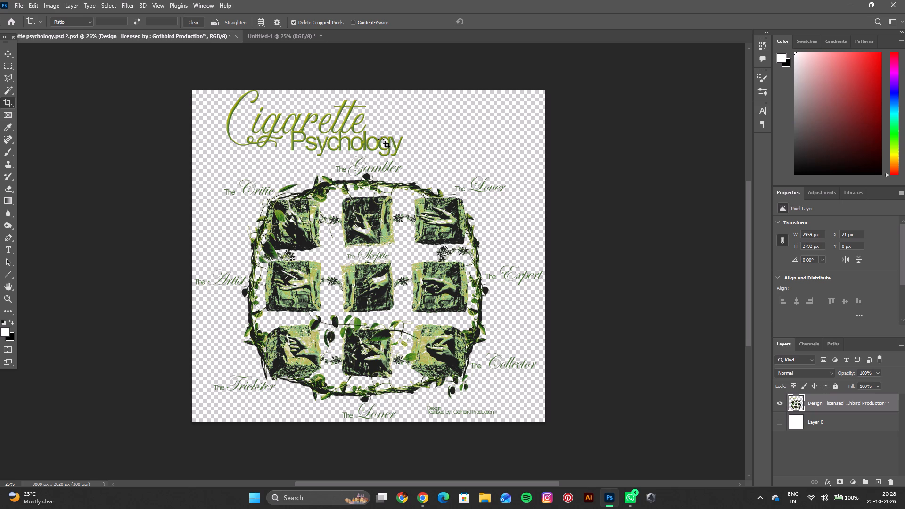
Examine the cropped artwork up close around the hand tiles and title lettering, and as a whole.
key("ctrl+equal")
key("ctrl+equal")
key("ctrl+equal")
key("space")
key("space")
key("space")
key("space")
key("space")
key("space")
key("space")
key("space")
key("space")
key("space")
key("space")
key("space")
key("space")
key("space")
key("space")
key("space")
key("space")
key("space")
key("space")
key("space")
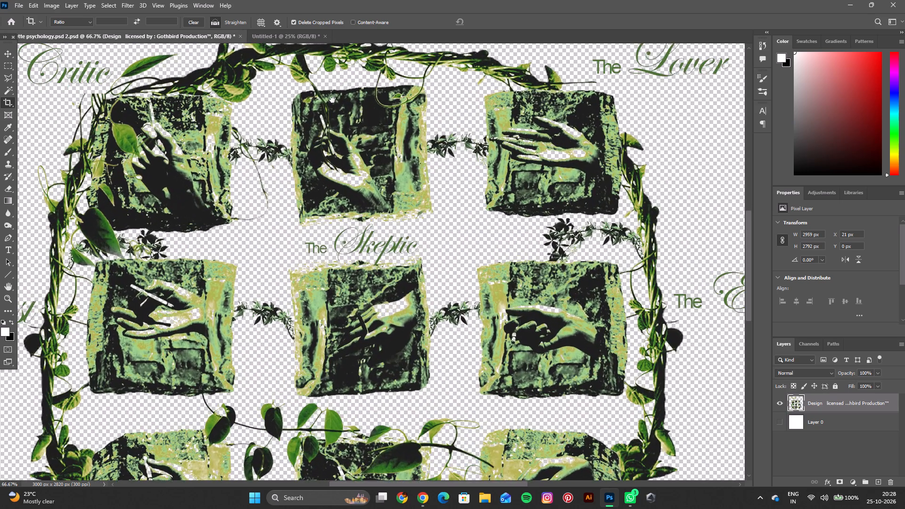
left_click_drag(340, 104, 429, 337)
left_click_drag(405, 281, 441, 310)
key("ctrl+equal")
key("ctrl+equal")
key("space")
key("space")
key("space")
key("space")
key("space")
key("space")
key("space")
key("space")
key("space")
key("space")
key("space")
key("space")
key("space")
key("space")
key("space")
key("space")
key("space")
key("space")
key("space")
key("space")
left_click_drag(428, 280, 586, 461)
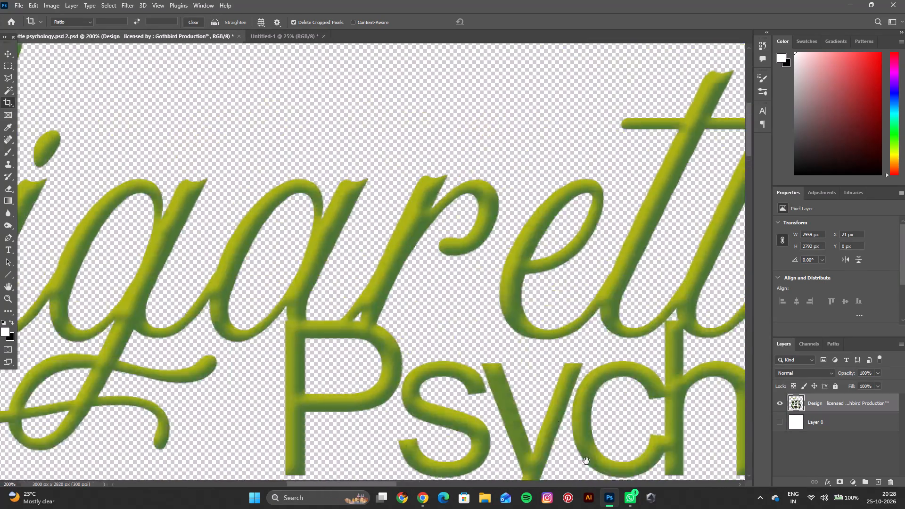
left_click_drag(586, 461, 631, 443)
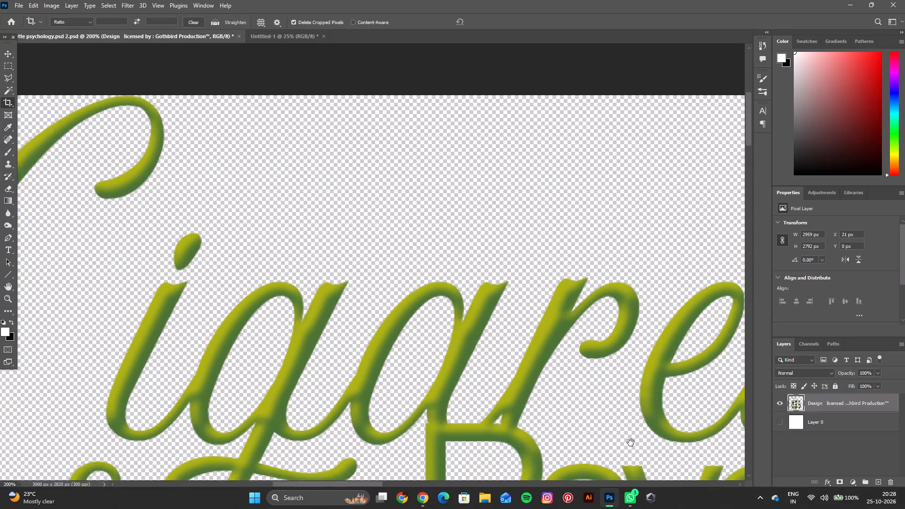
left_click_drag(631, 443, 597, 387)
key("ctrl+minus")
key("ctrl+minus")
key("ctrl+minus")
key("ctrl+minus")
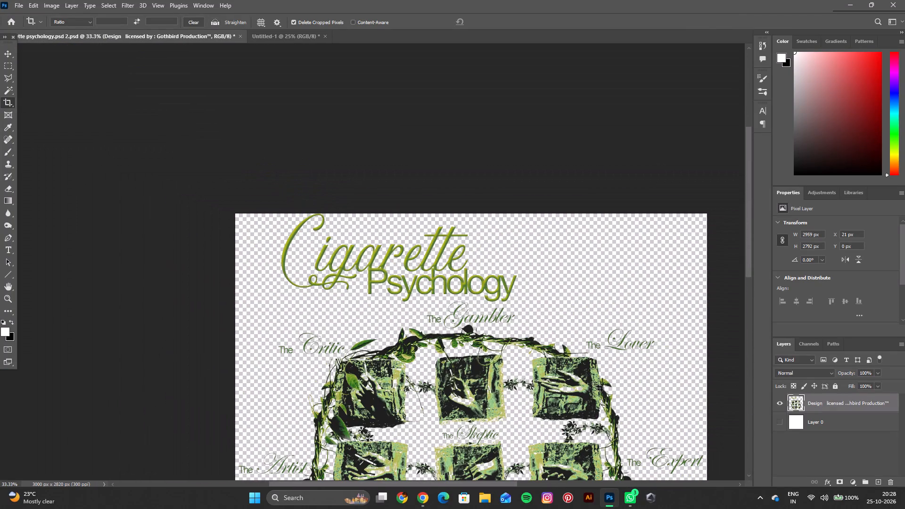
key("space")
key("space")
key("space")
key("space")
key("space")
key("space")
key("space")
key("space")
key("space")
key("space")
key("space")
key("space")
key("space")
key("space")
key("space")
key("space")
key("space")
key("space")
key("space")
key("space")
left_click_drag(587, 475, 513, 256)
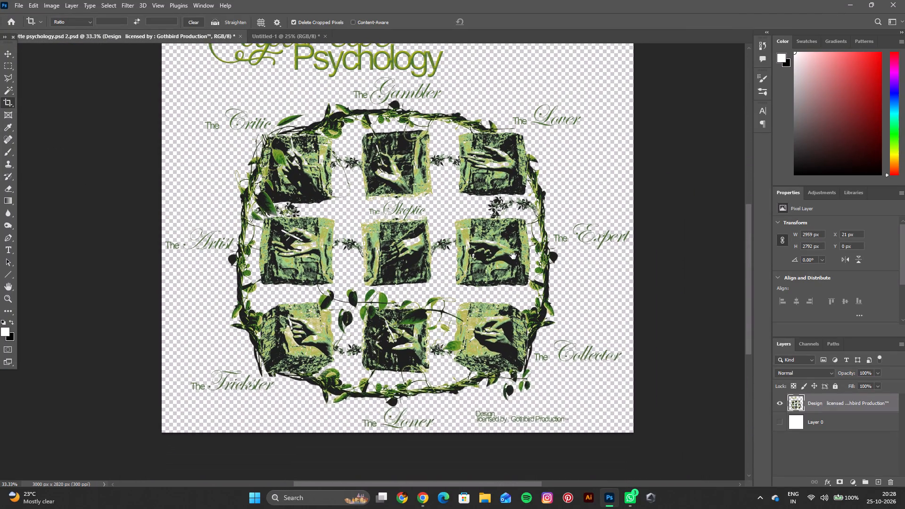
left_click_drag(513, 256, 528, 298)
key("ctrl+minus")
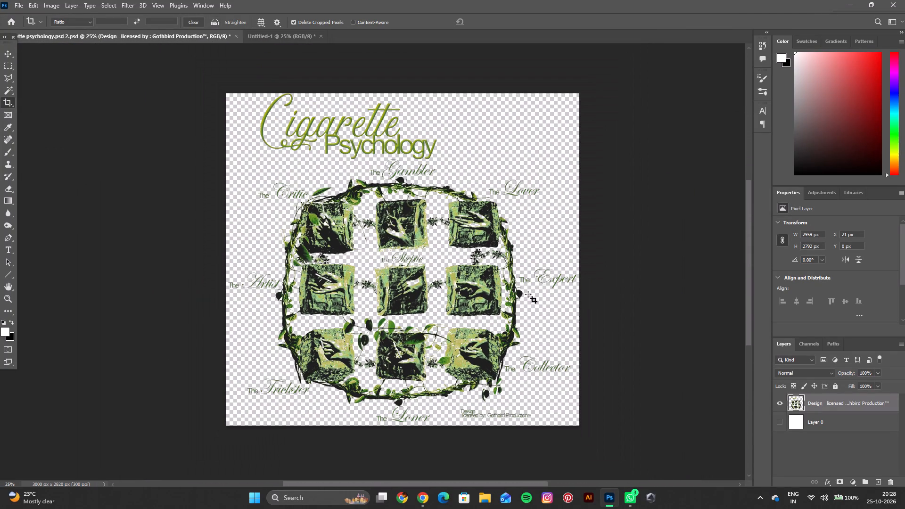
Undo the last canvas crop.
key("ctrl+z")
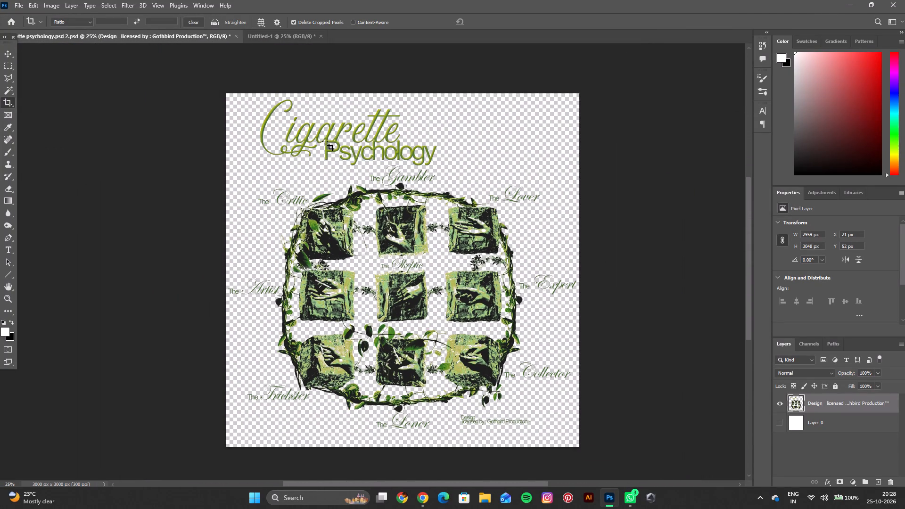
Crop the empty strip below the artwork, keeping the top margin, to make the canvas about 3000 by 2880 px.
left_click(386, 167)
left_click(405, 90)
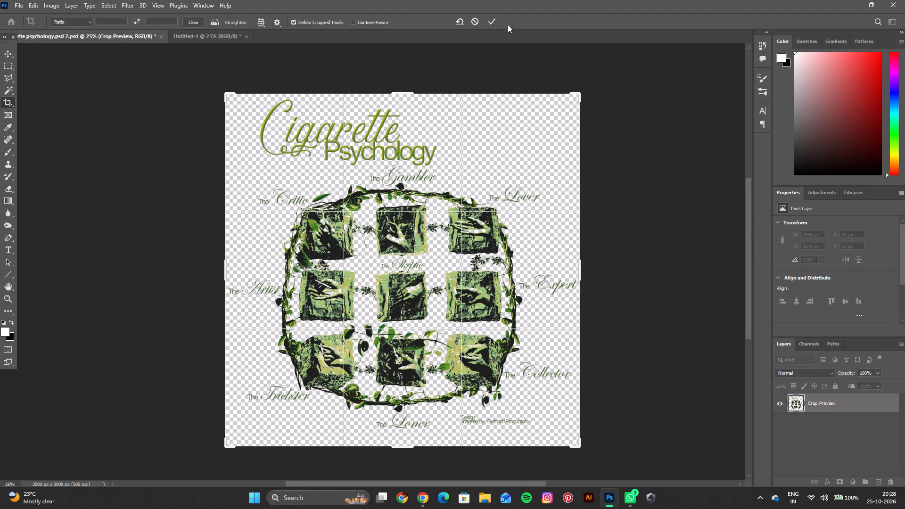
left_click(493, 20)
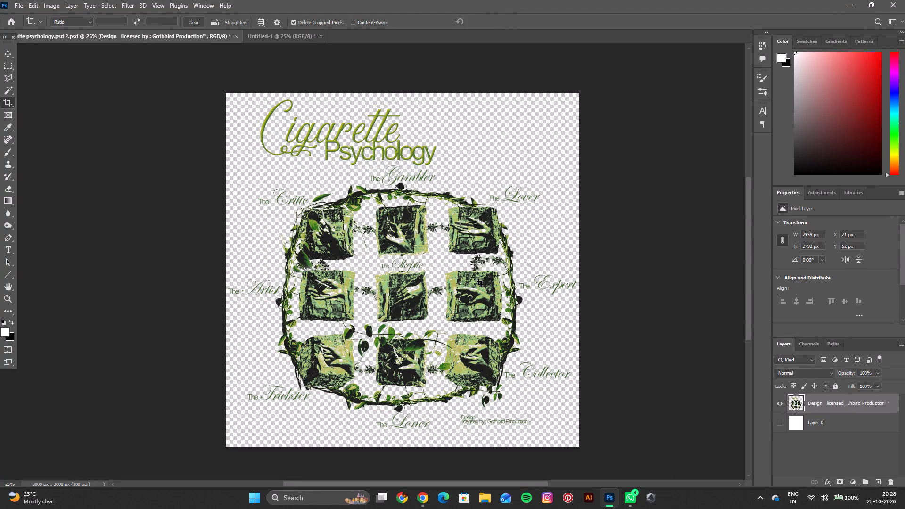
left_click(474, 277)
left_click_drag(395, 449, 398, 442)
left_click(495, 18)
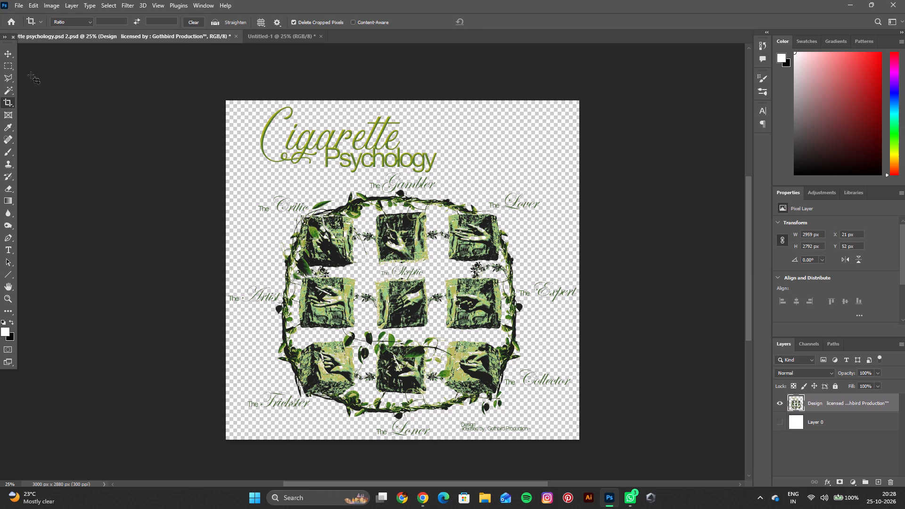
Nudge the artwork layer upward to Y 8 px, close to the canvas's top edge.
left_click(9, 50)
left_click(464, 305)
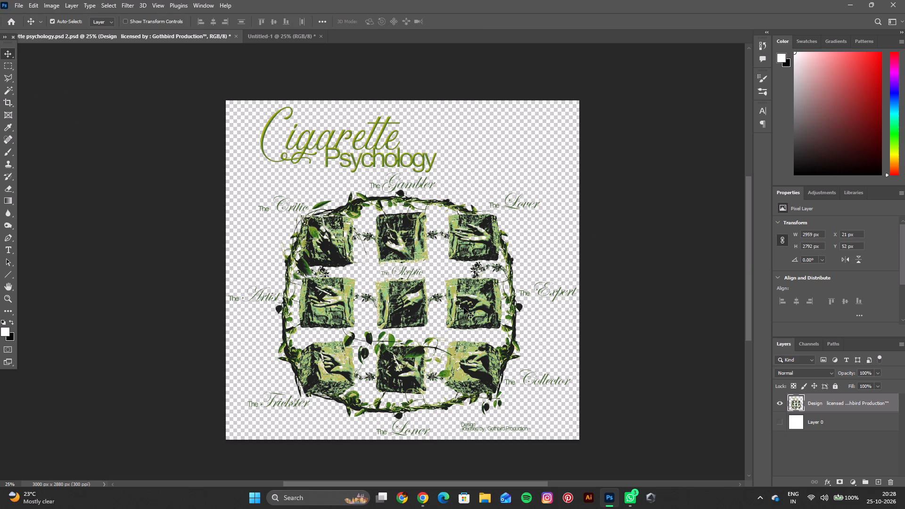
key("Up")
key("Up")
key("Up")
key("Up")
key("Up")
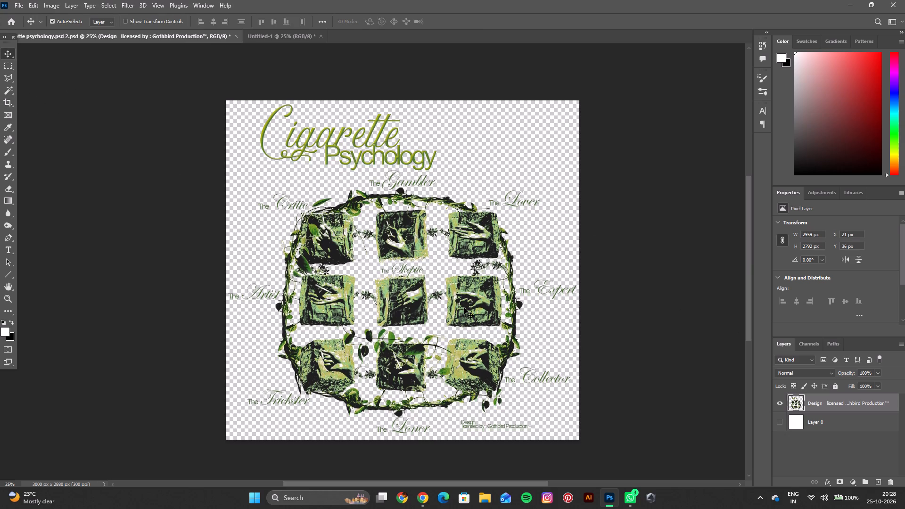
key("Up")
key("Up")
key("Up")
key("Up")
key("Up")
key("Up")
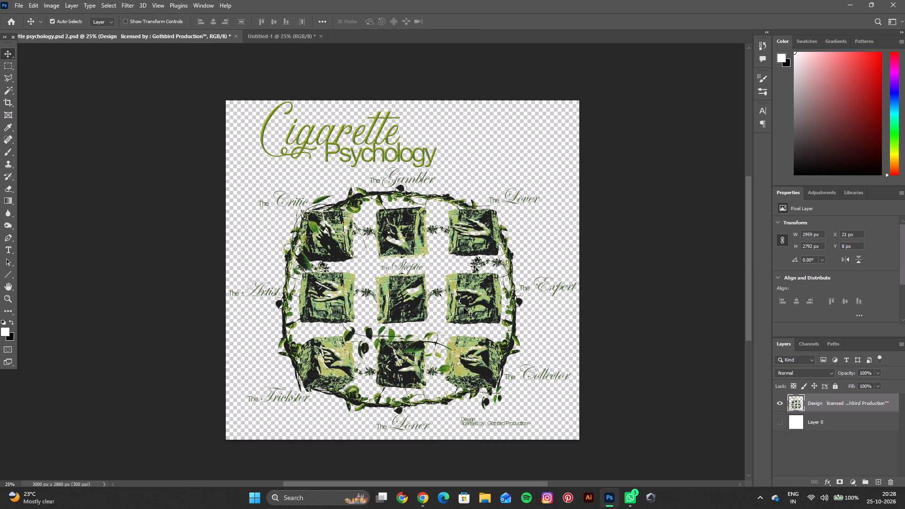
Crop the empty strip below the artwork to make the canvas about 3000 by 2832 px.
left_click(8, 98)
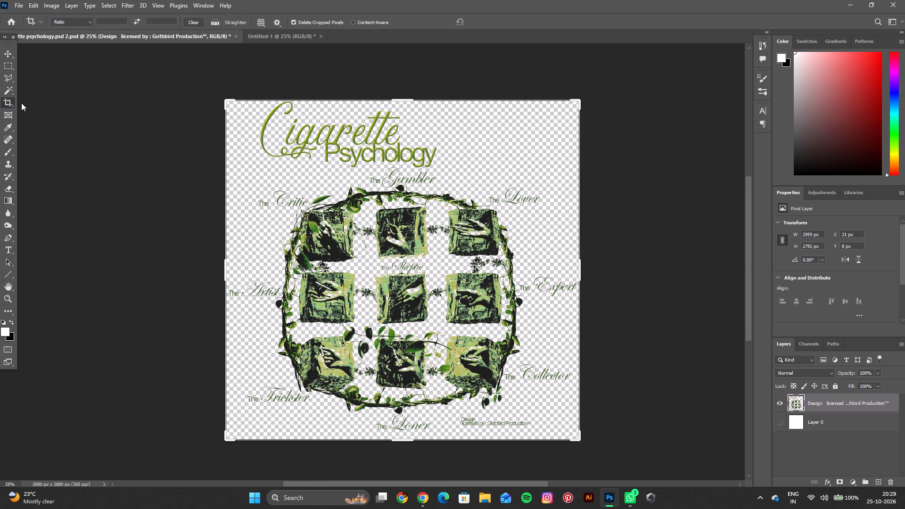
left_click(398, 443)
left_click(398, 441)
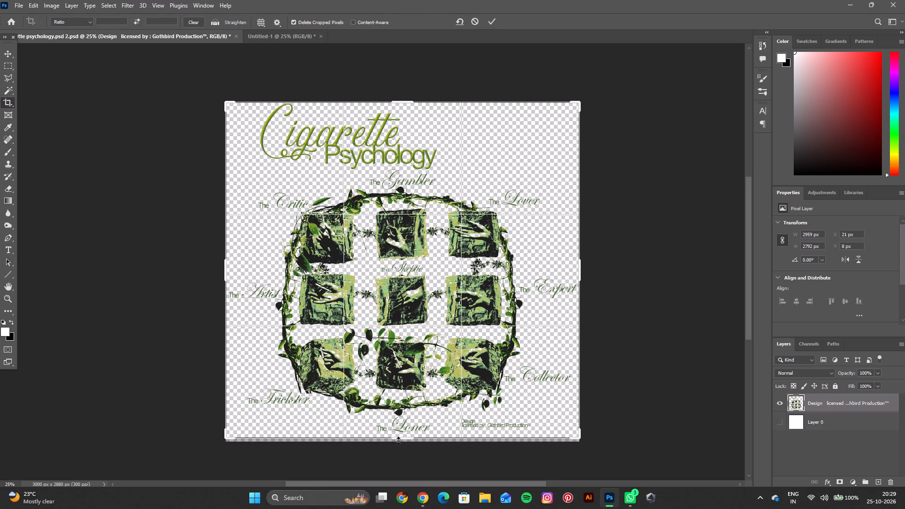
left_click(398, 438)
double_click(398, 437)
left_click(398, 435)
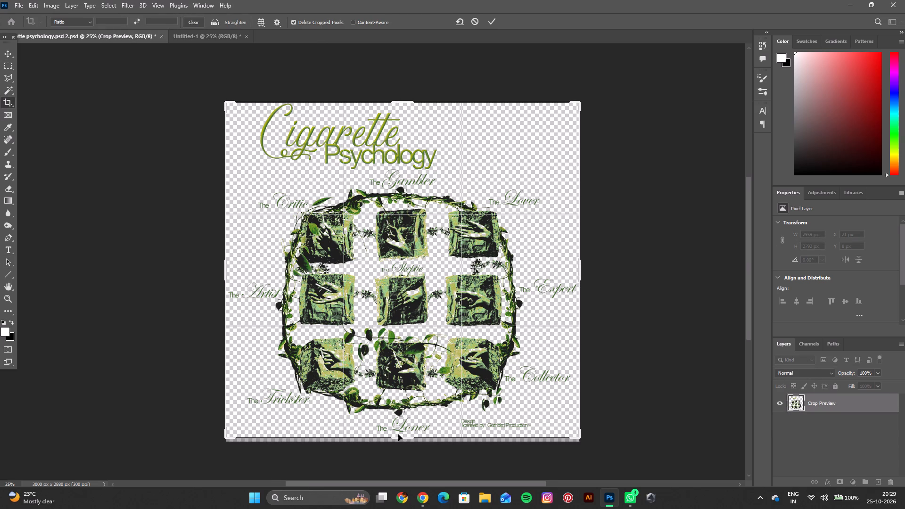
left_click(400, 437)
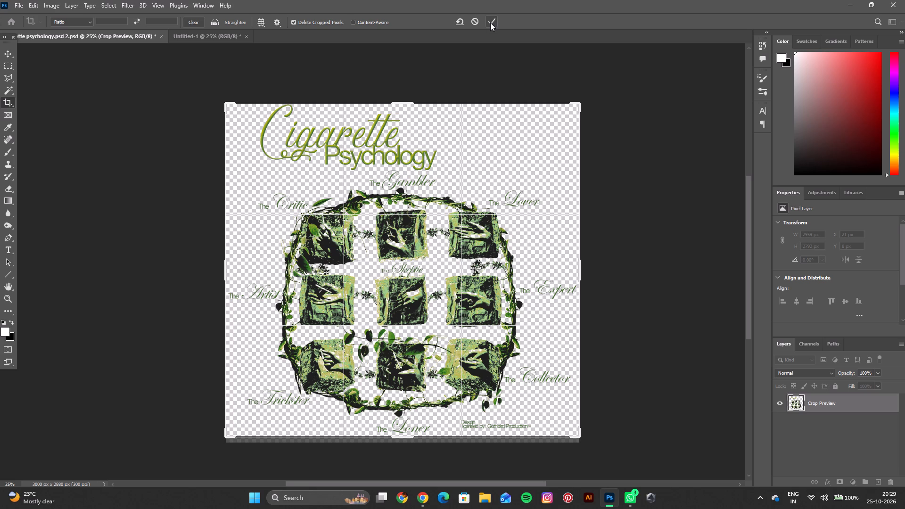
left_click(490, 23)
left_click(2, 52)
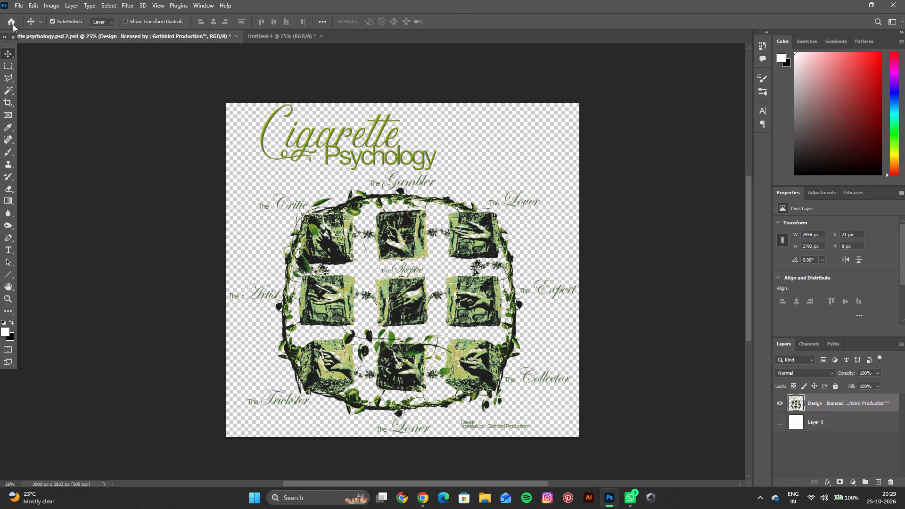
Quick-export the transparent artwork as a PNG named "cigarette psychology" into the Gothbird folder.
left_click(20, 0)
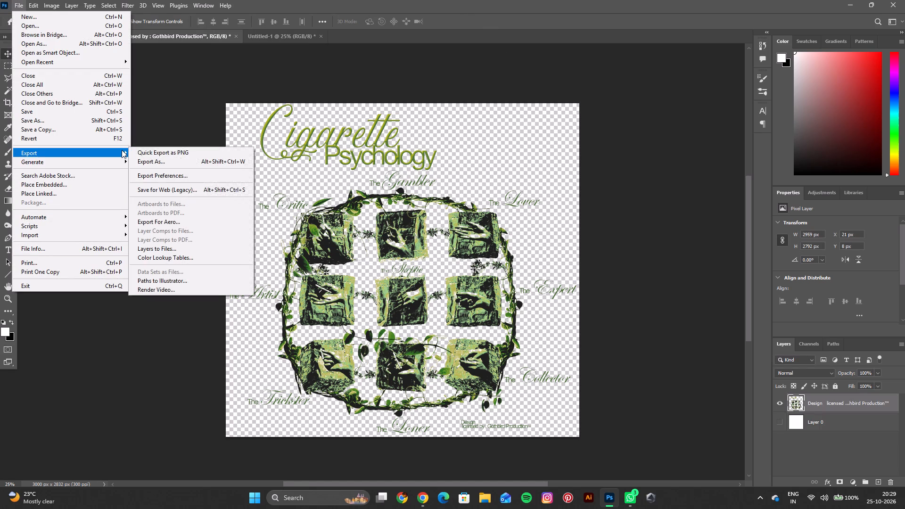
left_click(157, 152)
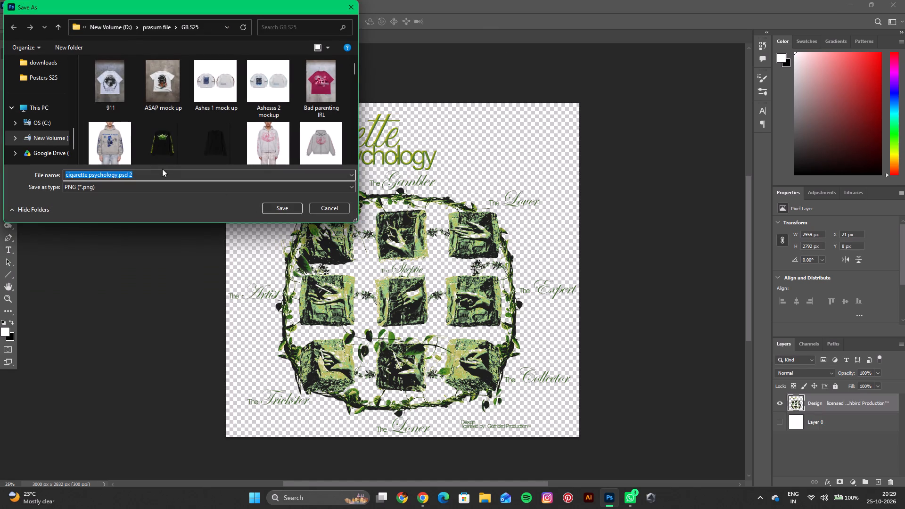
left_click(154, 177)
left_click_drag(154, 177, 121, 181)
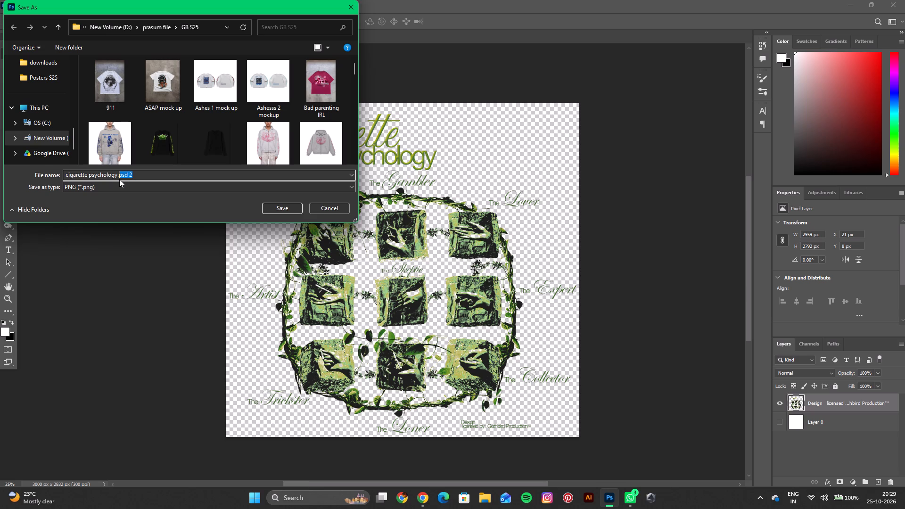
key("BackSpace")
key("BackSpace")
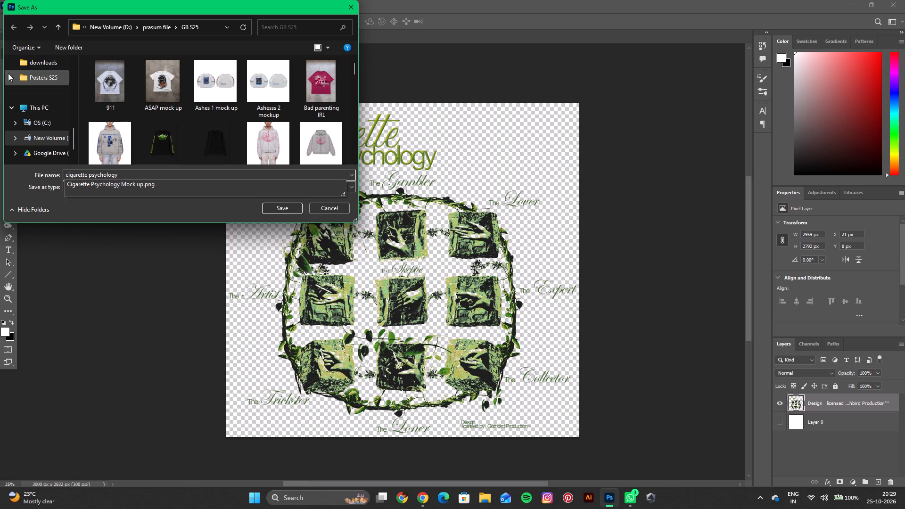
scroll(28, 75, "up", 1)
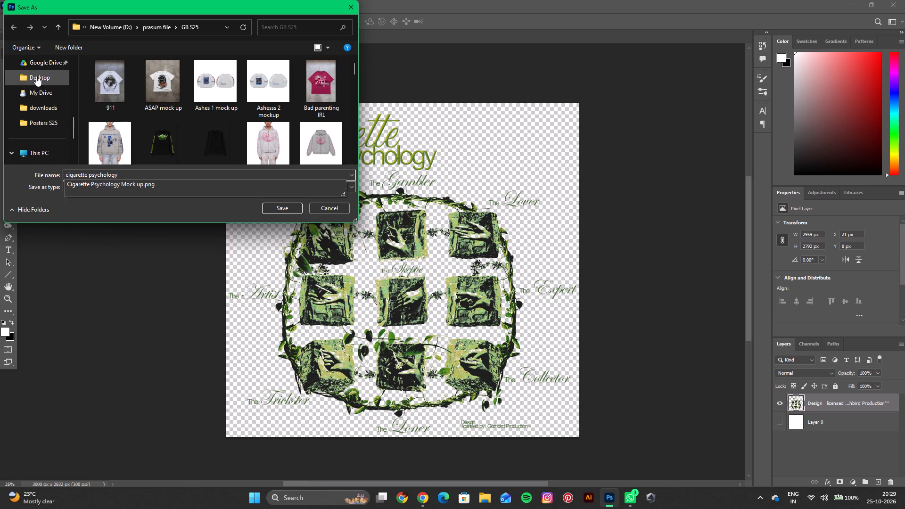
scroll(38, 77, "up", 2)
left_click(39, 129)
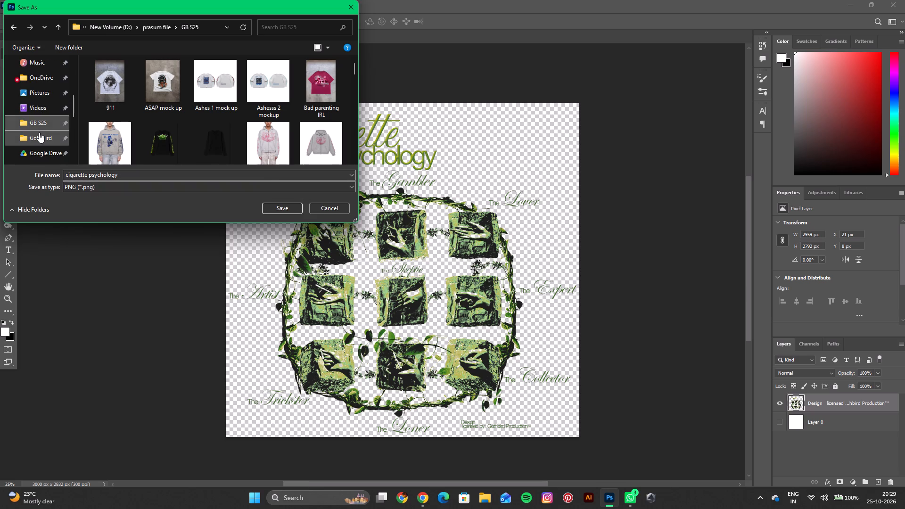
left_click(39, 133)
left_click(270, 207)
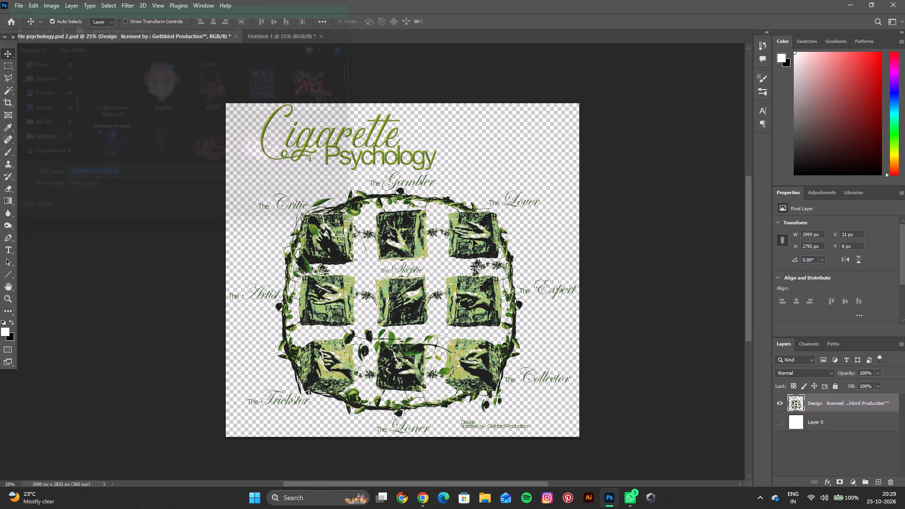
Look over the artwork and the grey zip hoodie mockup in the Untitled-1 document.
scroll(431, 222, "down", 3)
scroll(431, 221, "up", 3)
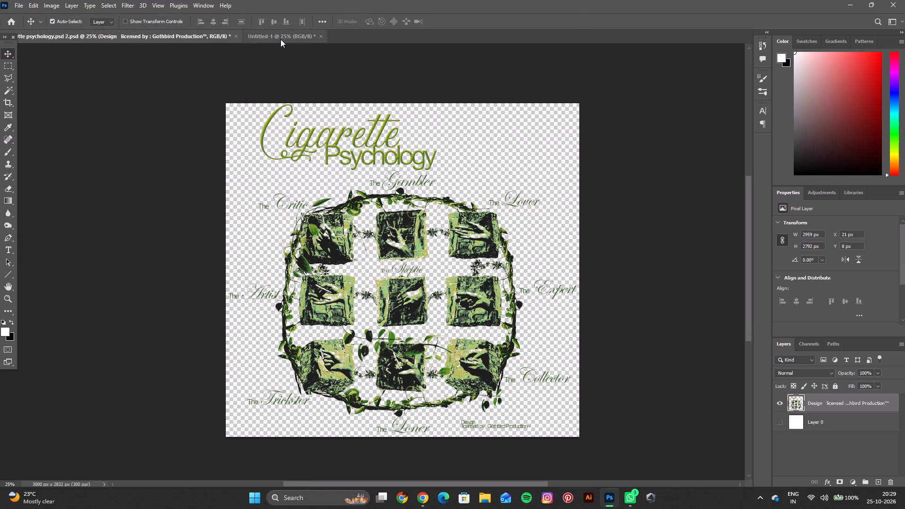
left_click(280, 39)
scroll(377, 197, "down", 2)
scroll(379, 198, "up", 2)
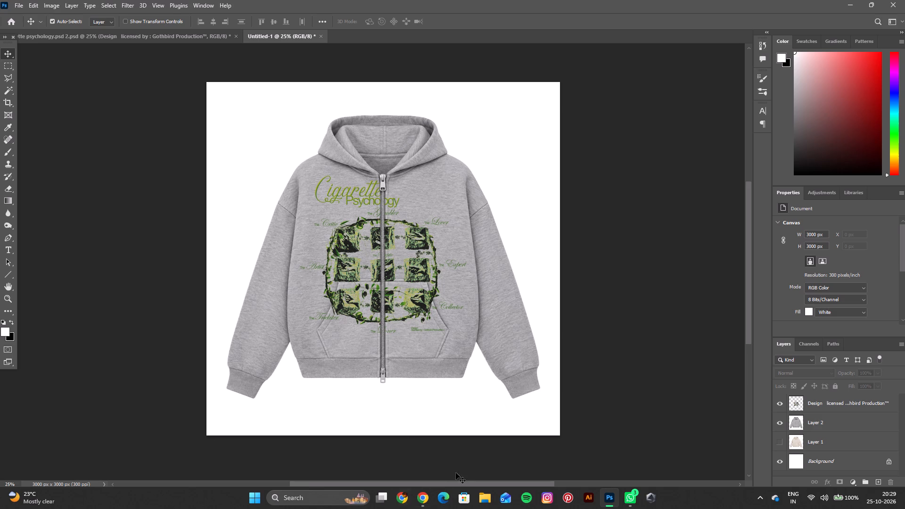
Switch to Chrome and close the enlarged grey zip hoodie preview on the Unitee products page.
left_click(417, 499)
scroll(355, 256, "down", 1)
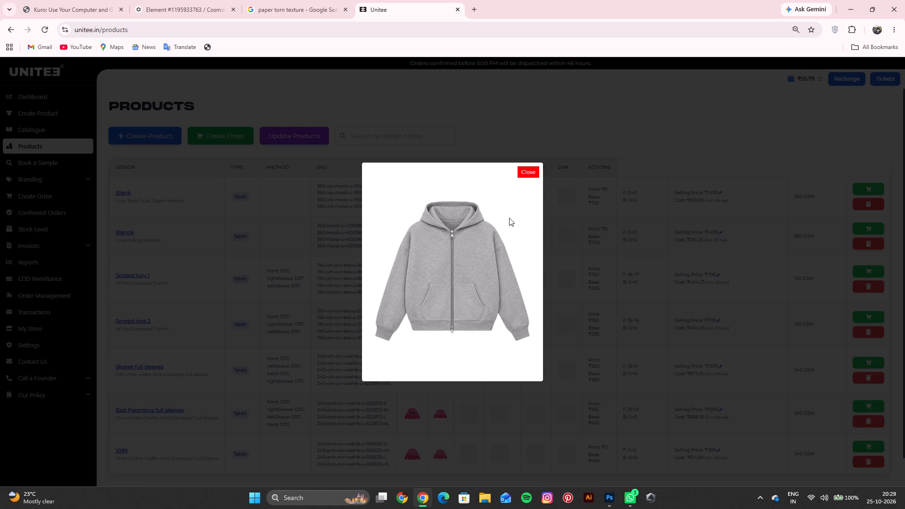
left_click(534, 173)
left_click(531, 169)
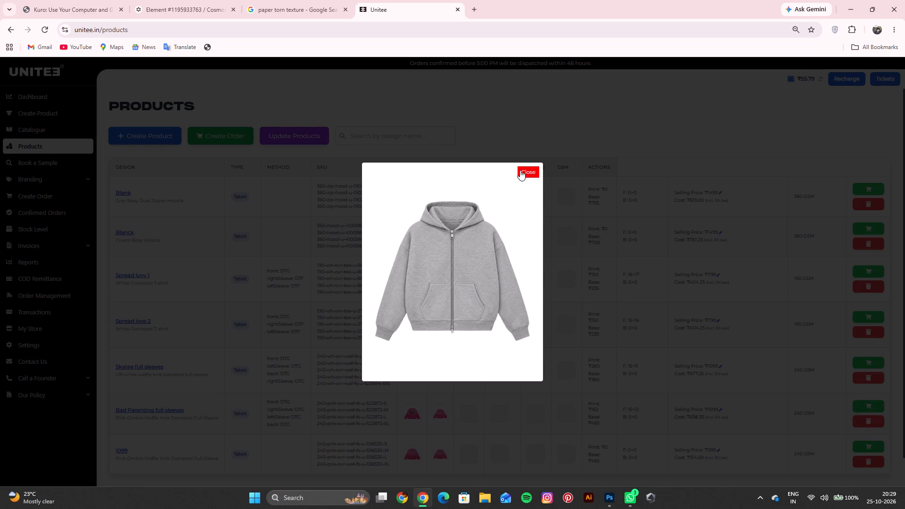
left_click(528, 172)
Open the Cosmos page and go back from the cracked-ground element to review the Cracks Texture search results.
left_click(278, 0)
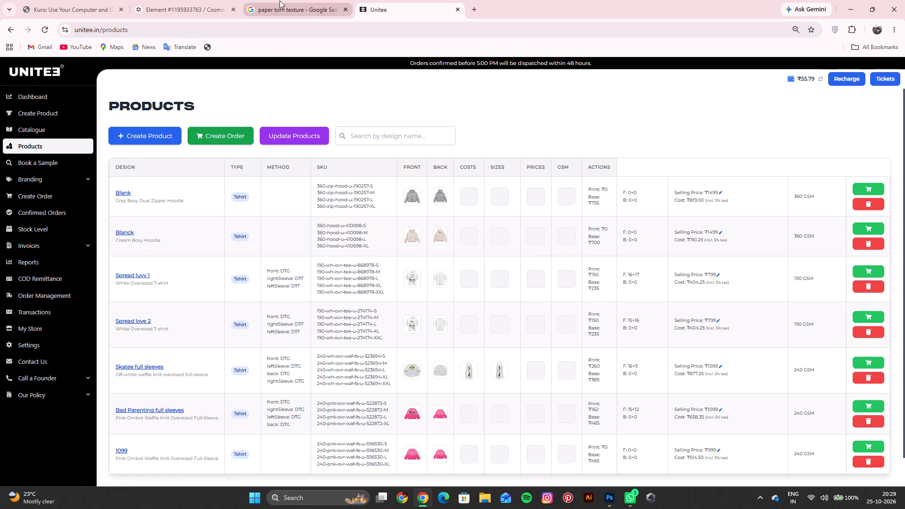
left_click(184, 1)
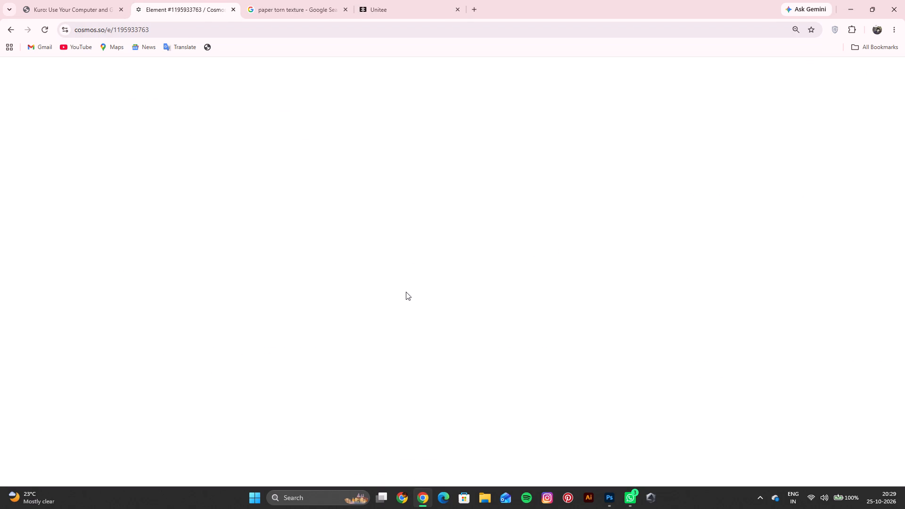
scroll(407, 293, "down", 2)
scroll(407, 293, "up", 3)
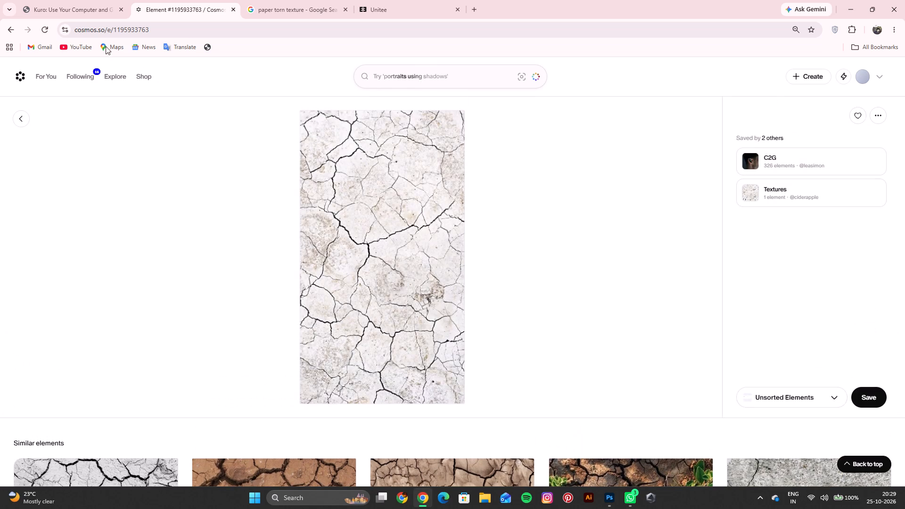
left_click(21, 121)
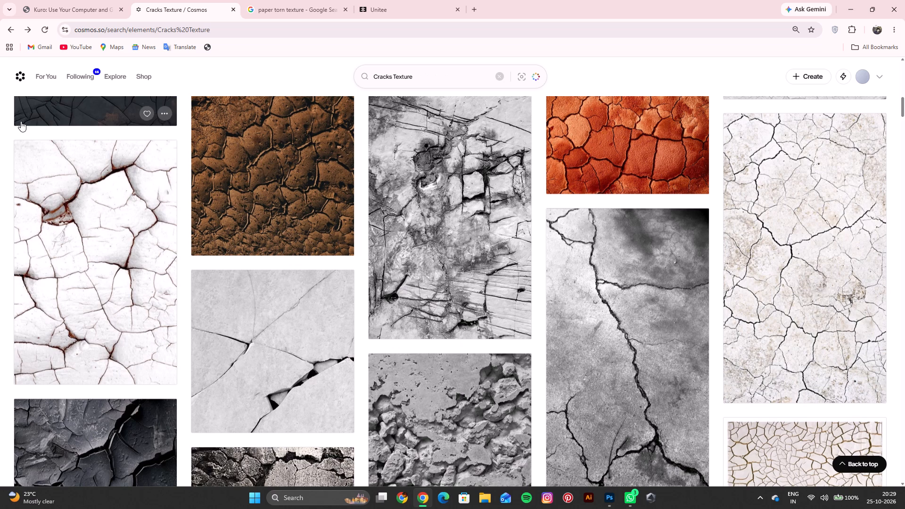
scroll(31, 118, "up", 3)
scroll(53, 200, "up", 17)
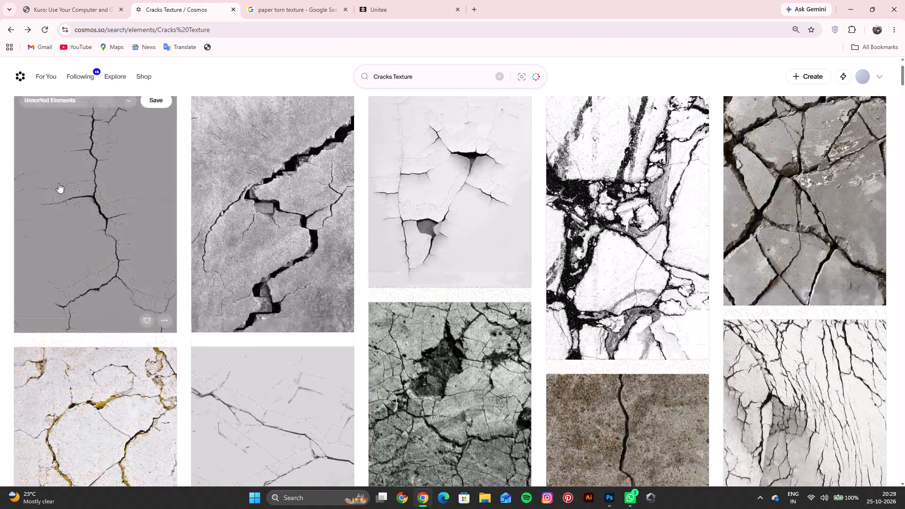
scroll(58, 183, "up", 4)
Return to the earlier vine element on Cosmos and browse its similar vine and leaf images.
left_click(9, 28)
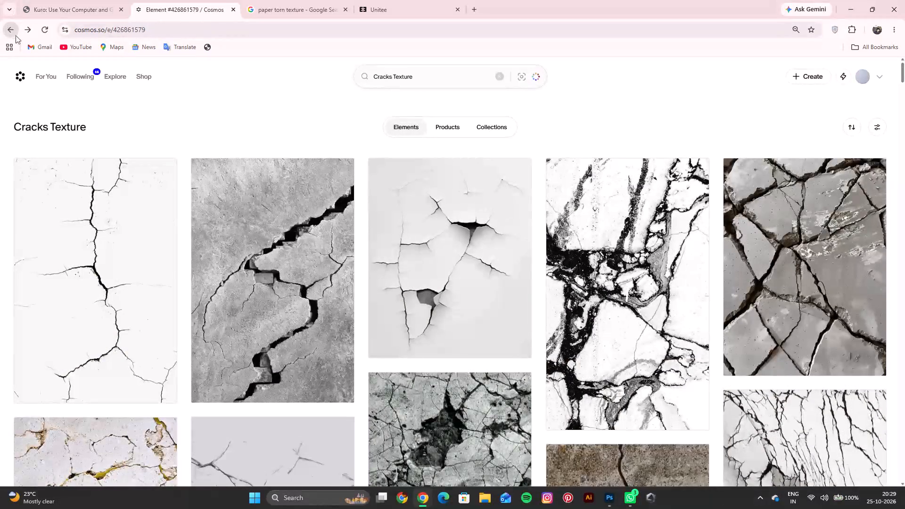
scroll(408, 236, "down", 9)
scroll(450, 297, "down", 3)
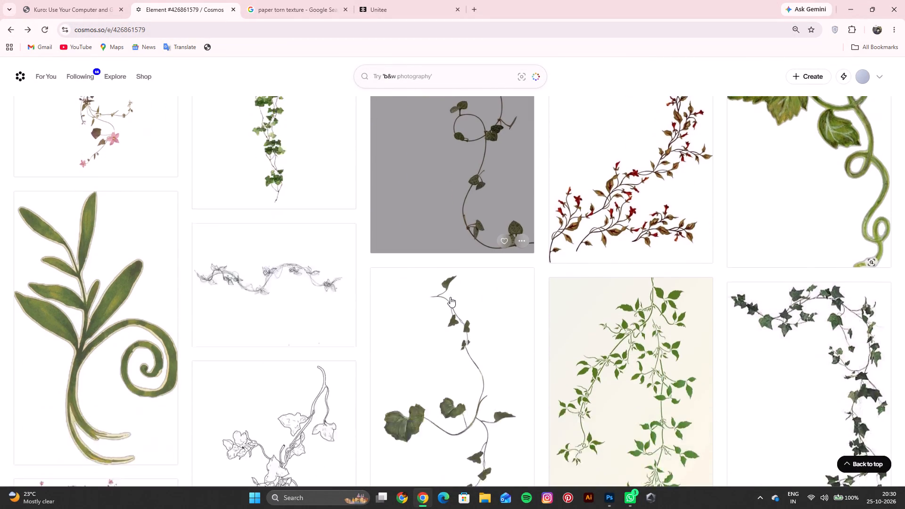
scroll(450, 298, "up", 11)
scroll(440, 270, "down", 4)
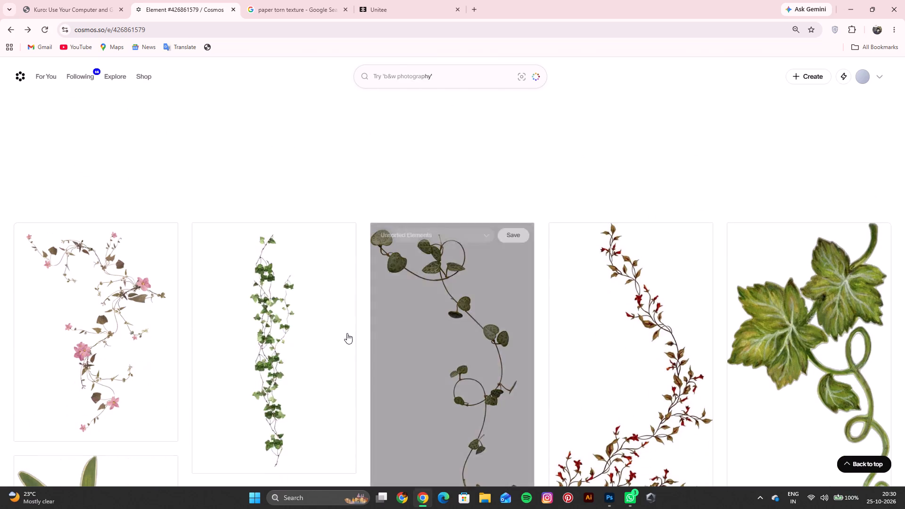
Return to the previous vine element on Cosmos and browse its similar vine, ivy and branch images.
left_click(14, 31)
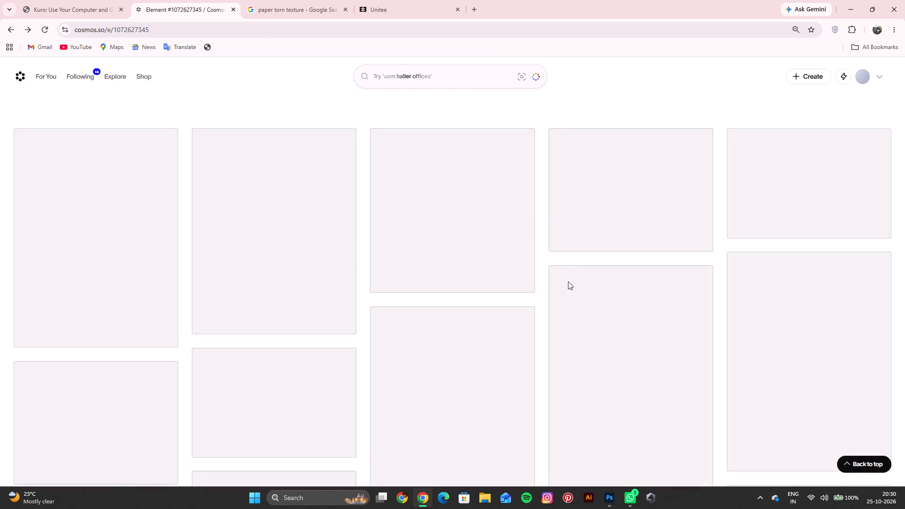
scroll(533, 267, "down", 2)
scroll(533, 265, "up", 4)
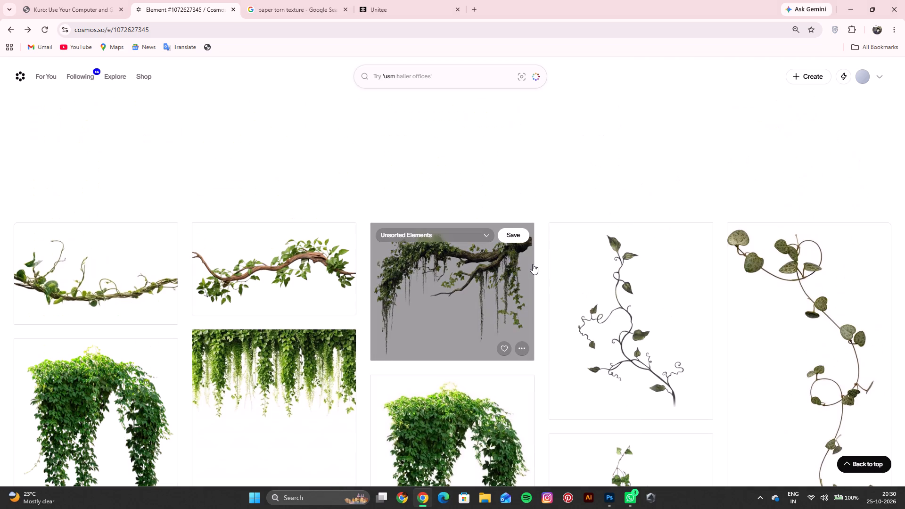
scroll(533, 261, "up", 2)
scroll(532, 259, "down", 2)
scroll(532, 257, "up", 2)
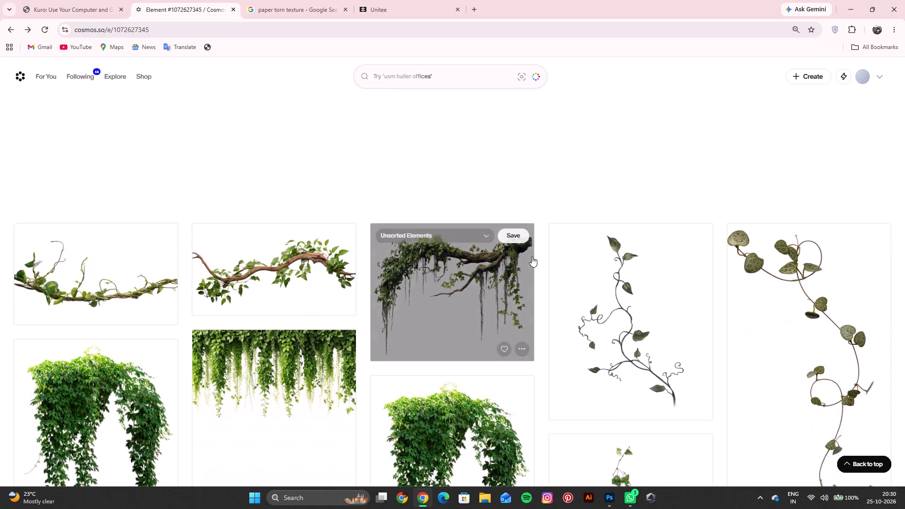
scroll(532, 256, "up", 4)
scroll(532, 254, "down", 7)
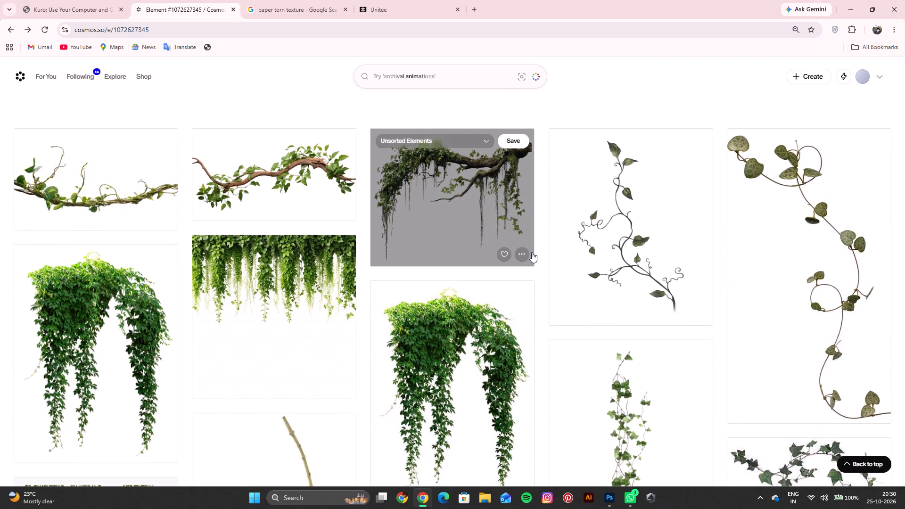
scroll(532, 252, "down", 3)
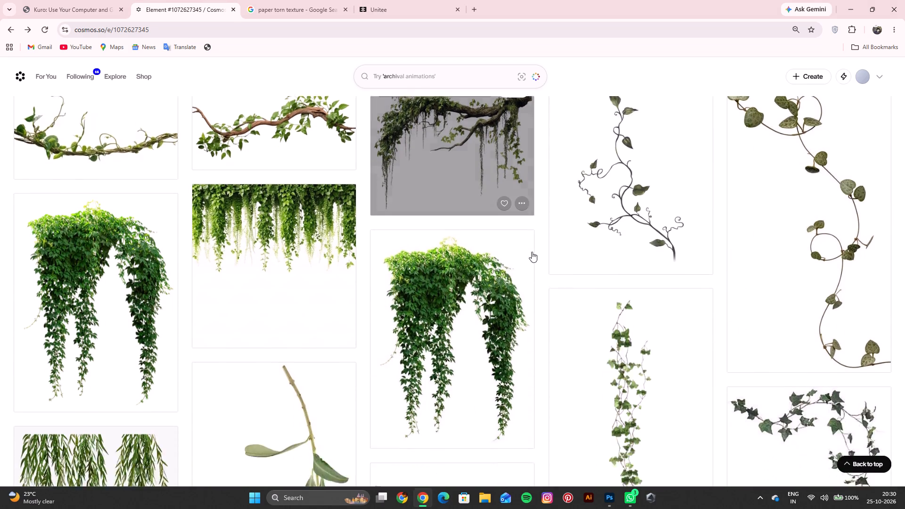
scroll(532, 251, "down", 7)
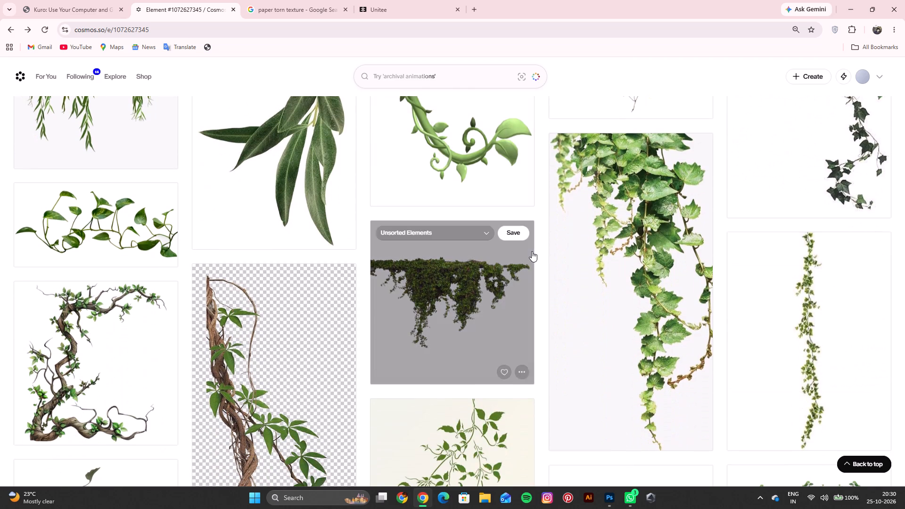
scroll(532, 251, "down", 1)
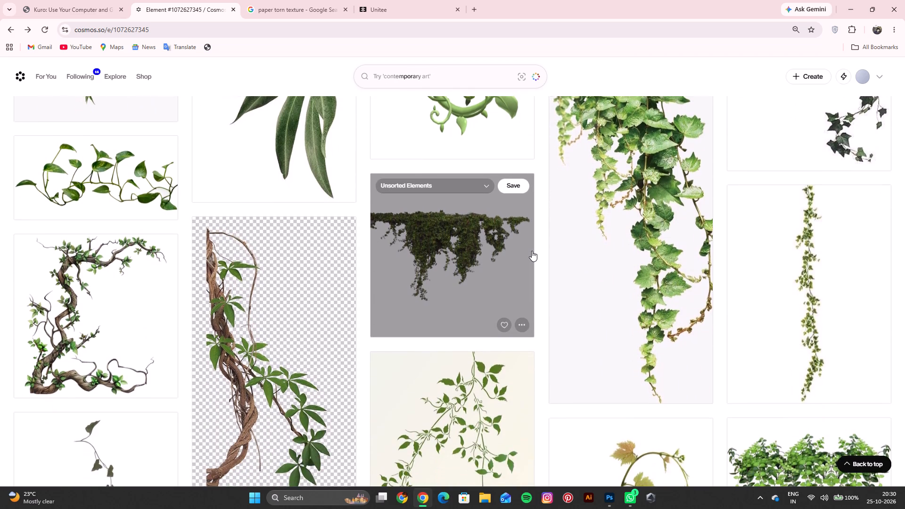
scroll(532, 251, "down", 6)
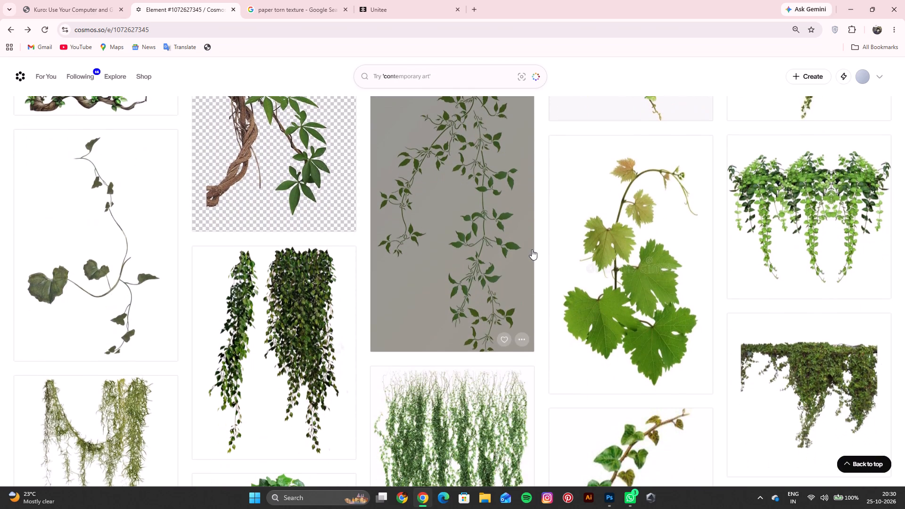
scroll(532, 249, "down", 6)
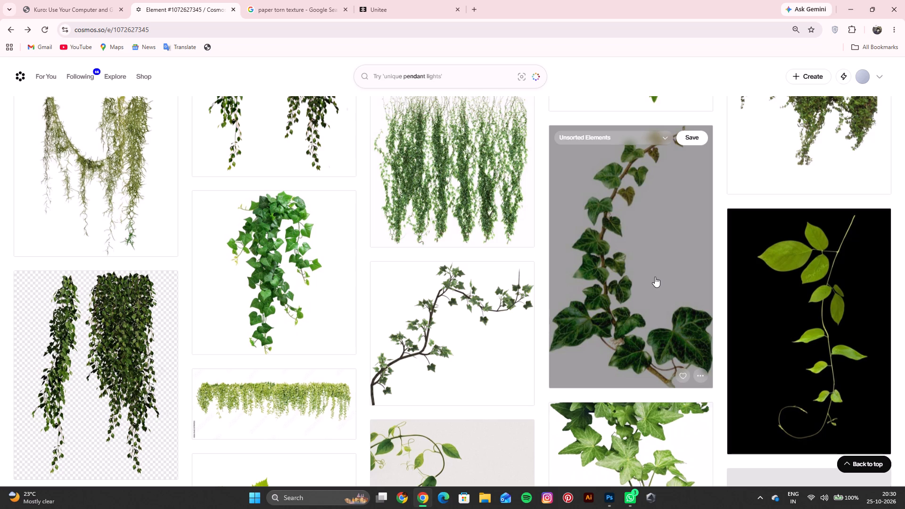
scroll(655, 277, "up", 17)
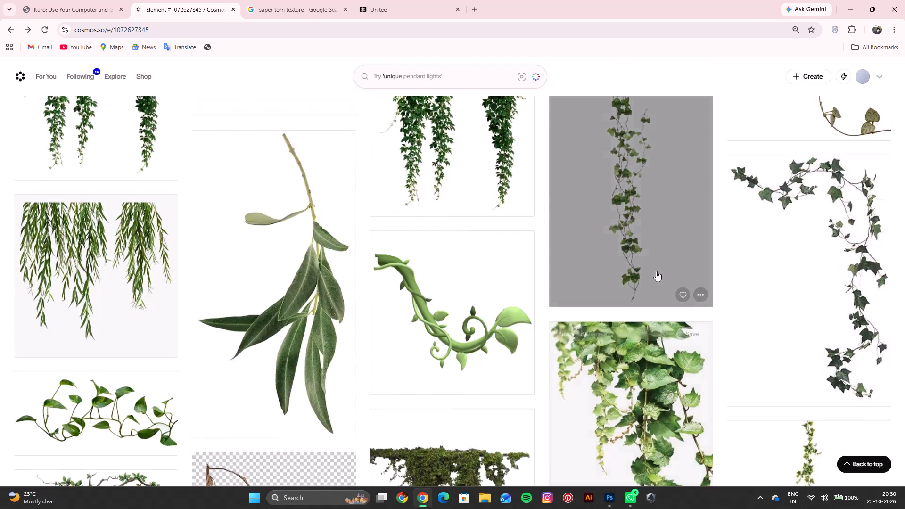
scroll(656, 271, "up", 8)
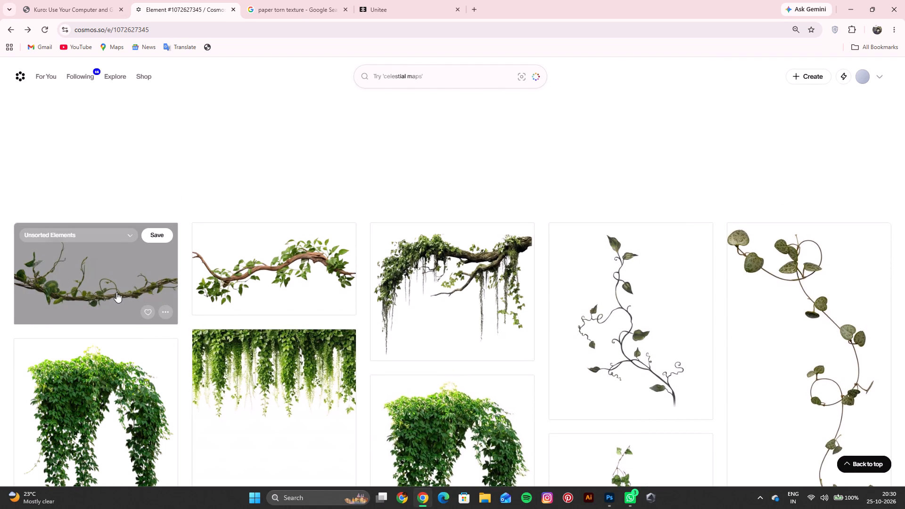
Open the horizontal twisted vine element, look over its similar images and open the brown leafy branch element.
left_click(110, 280)
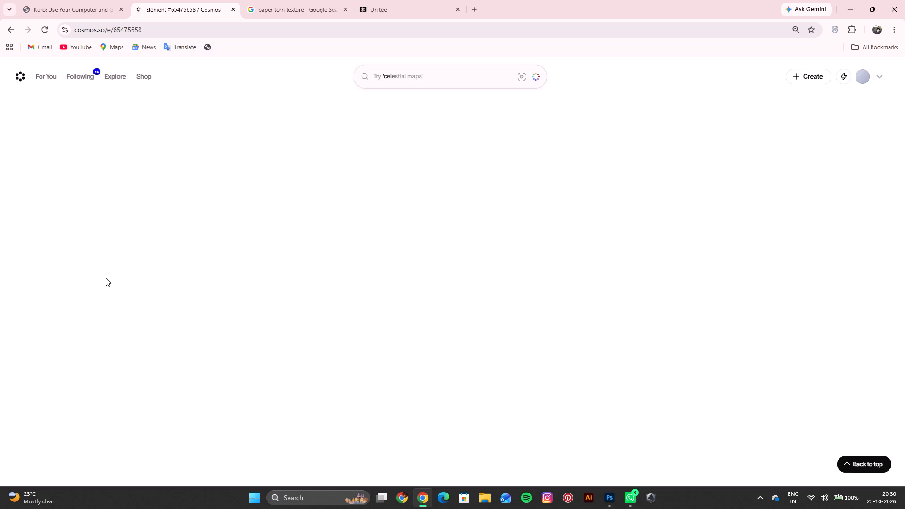
scroll(241, 281, "up", 6)
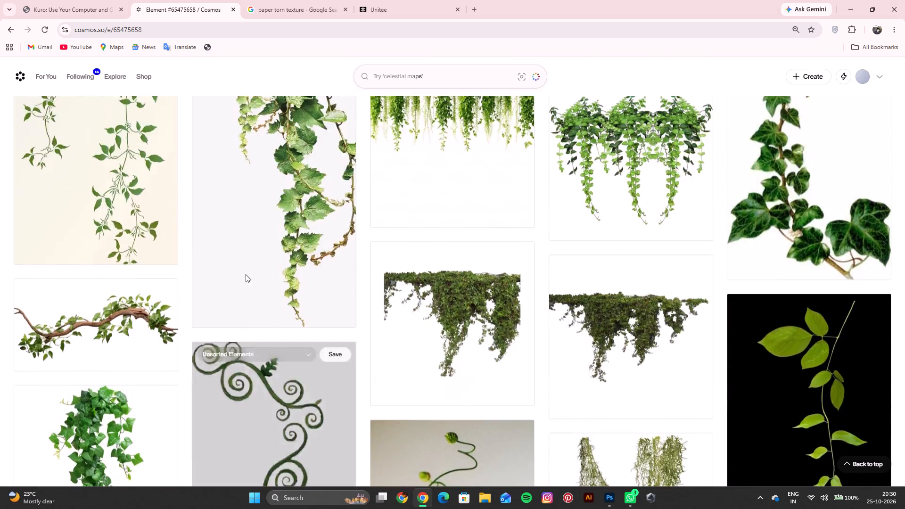
scroll(246, 274, "up", 3)
scroll(249, 265, "down", 4)
left_click(82, 313)
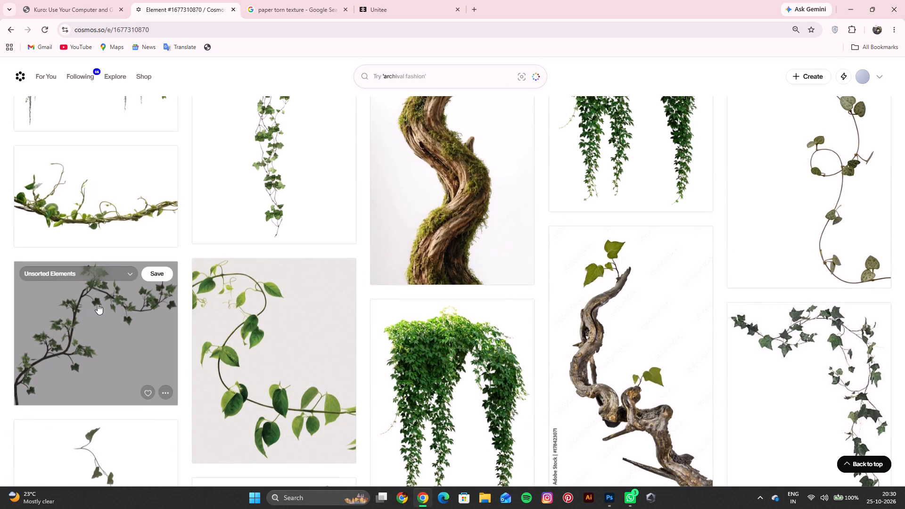
Reopen the horizontal twisted vine element on Cosmos, copy its image and switch to Photoshop.
left_click(104, 220)
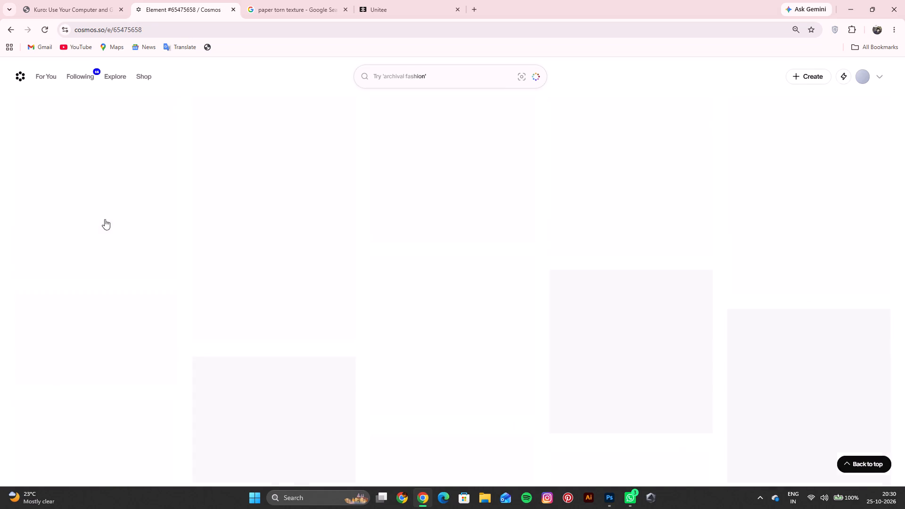
scroll(127, 275, "up", 9)
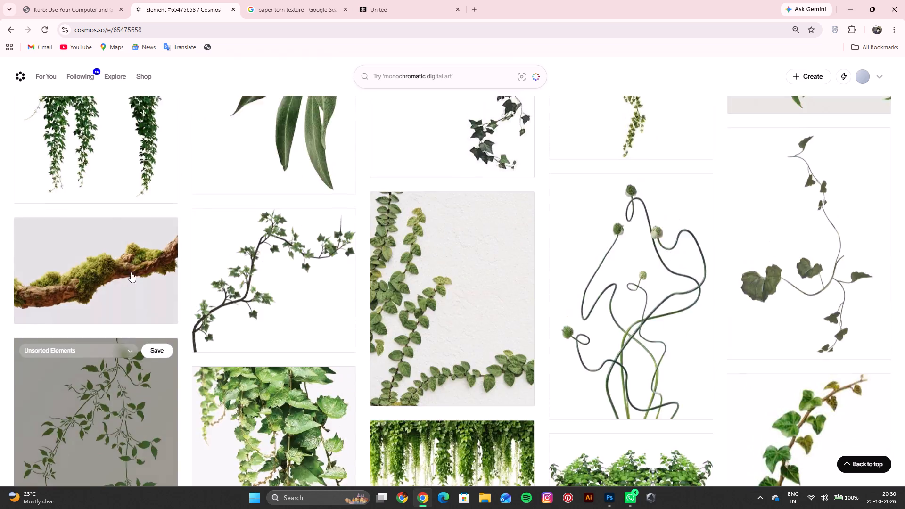
scroll(131, 272, "up", 16)
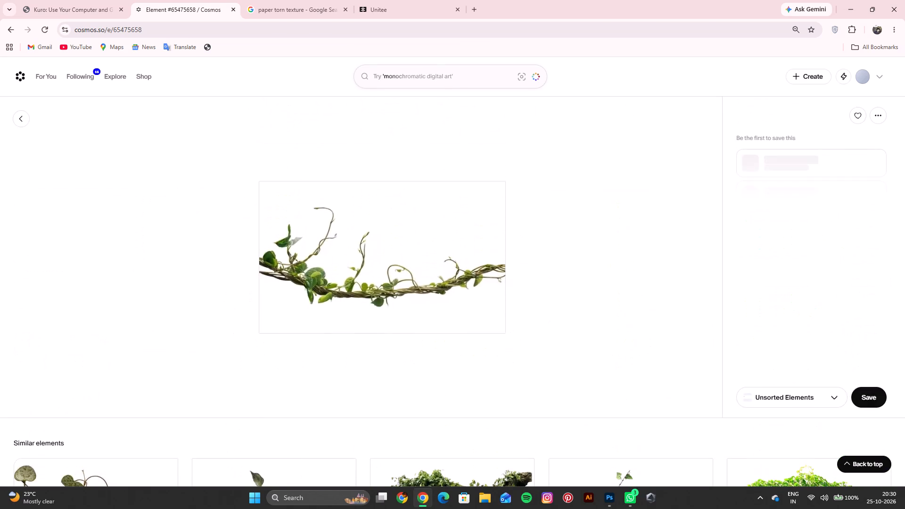
scroll(312, 247, "down", 2)
scroll(378, 230, "up", 3)
right_click(380, 239)
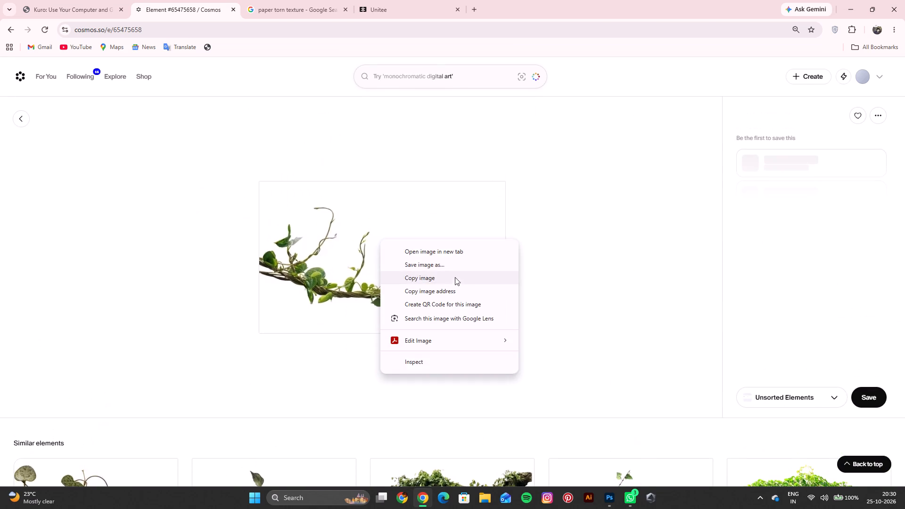
left_click(438, 281)
left_click(855, 3)
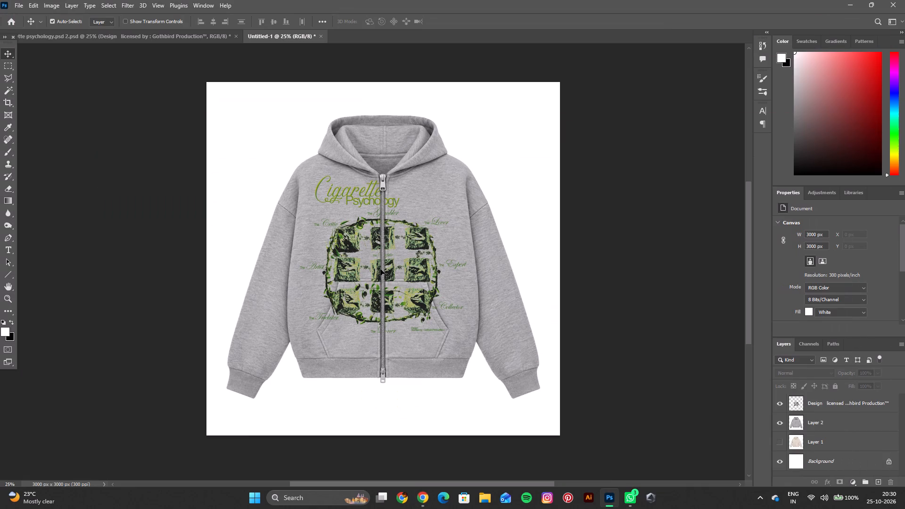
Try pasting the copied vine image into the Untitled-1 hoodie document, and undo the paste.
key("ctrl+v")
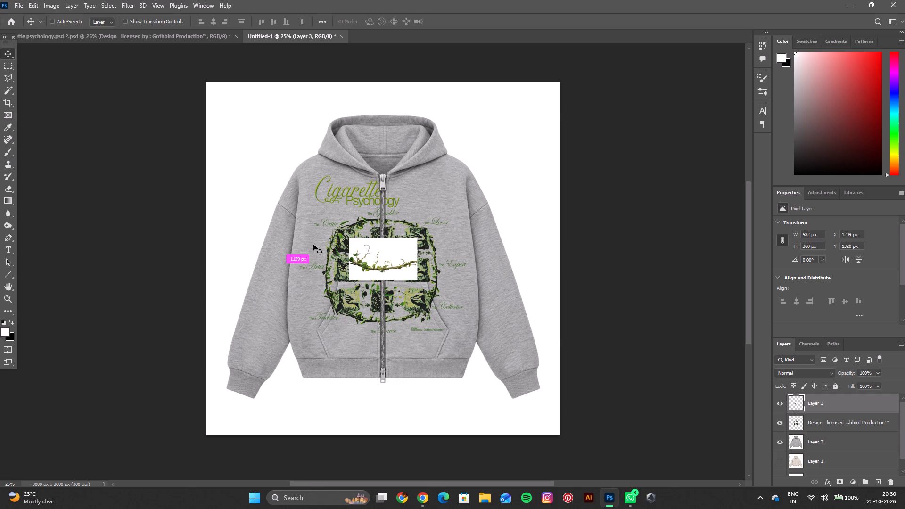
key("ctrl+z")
In the cigarette psychology document, undo the crop, enlargement, cleanup and layer merge back to the separate text layer and groups.
left_click(97, 31)
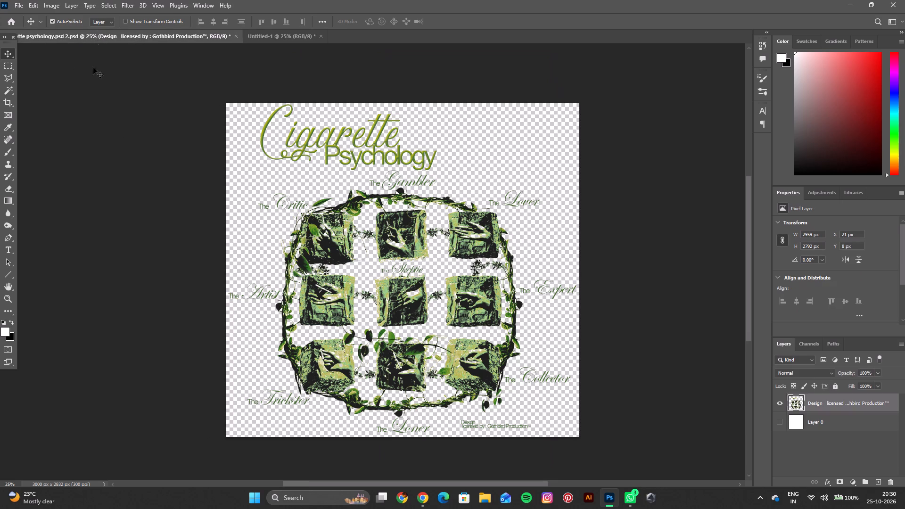
key("ctrl+z")
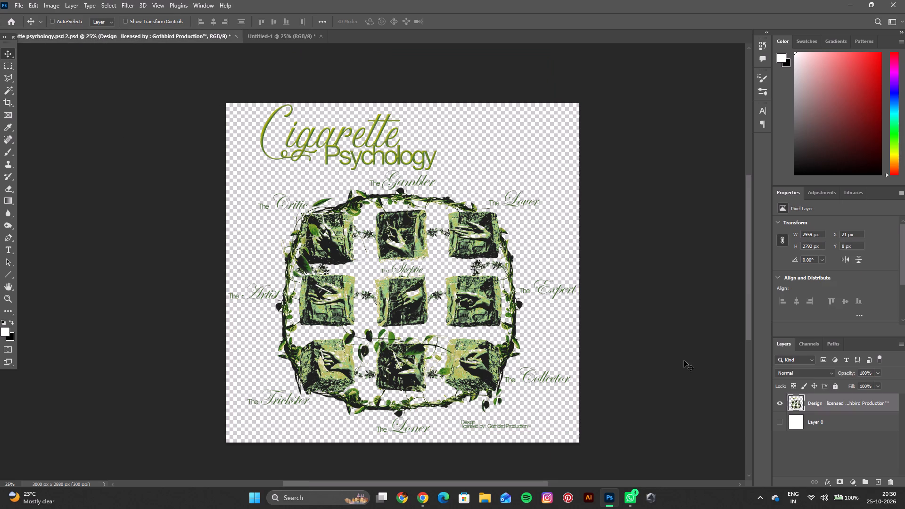
key("ctrl+z")
key("ctrl+z")
key("ctrl+z")
key("ctrl+z")
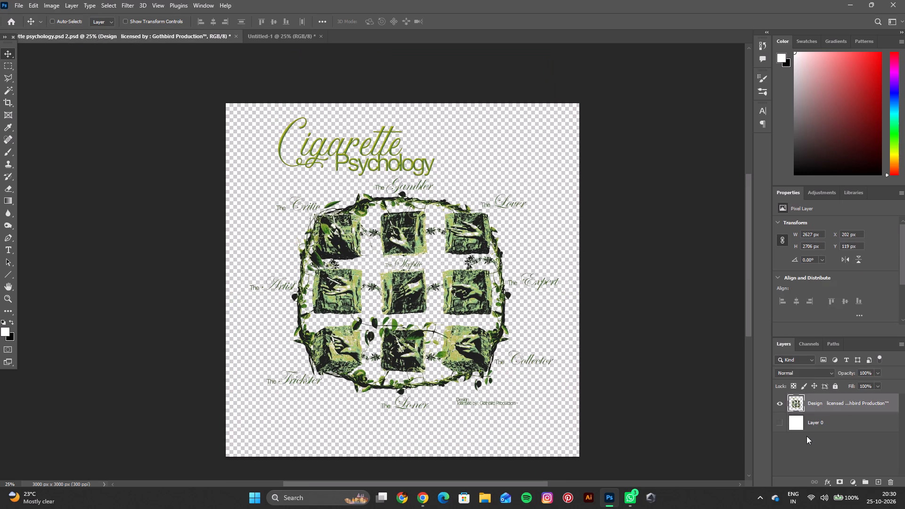
key("ctrl+z")
key("ctrl+z")
key("ctrl+z")
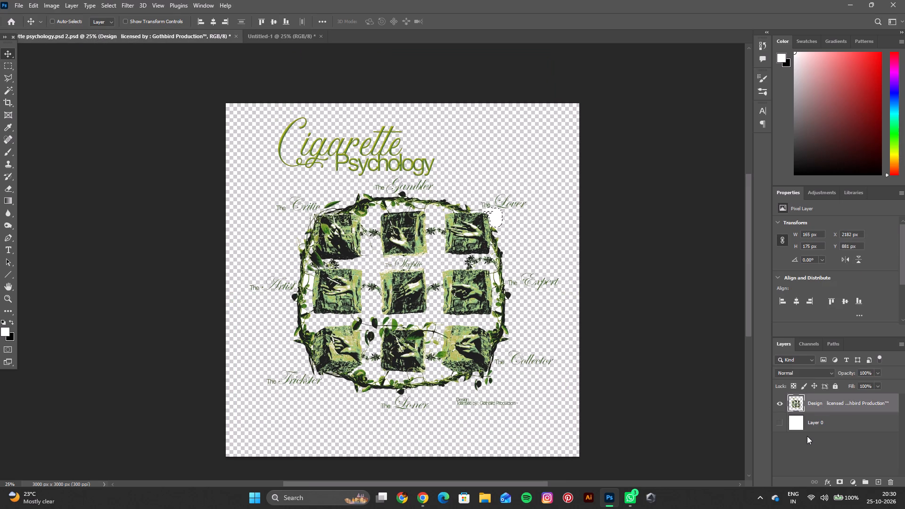
key("ctrl+z")
key("ctrl+z")
key("ctrl+z")
key("ctrl+z")
key("ctrl+z")
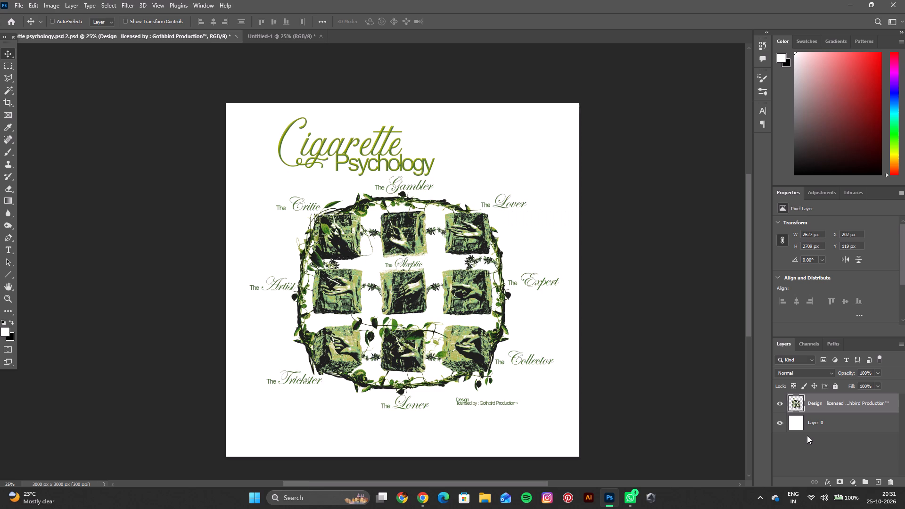
key("ctrl+z")
key("ctrl+z")
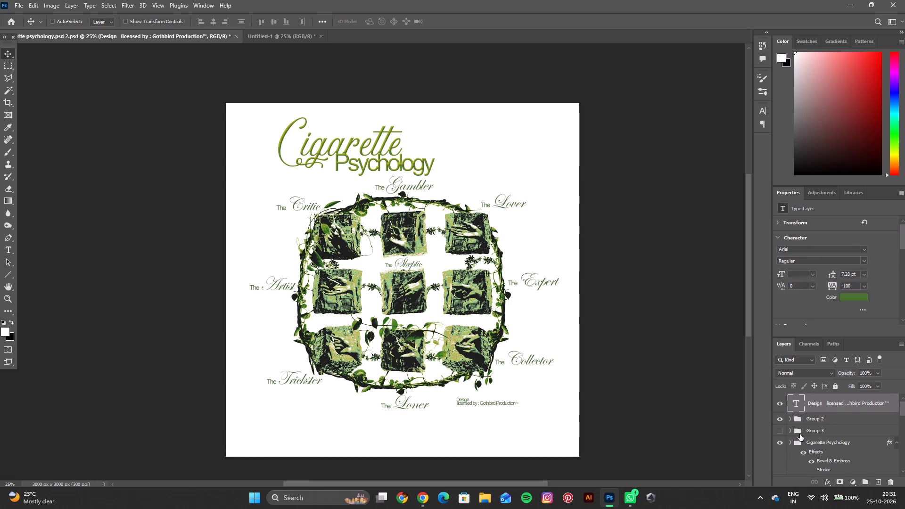
Group all layers from the top Design licensed text layer down to Group 1, leaving Layer 0 outside.
scroll(816, 432, "down", 2)
scroll(816, 432, "up", 3)
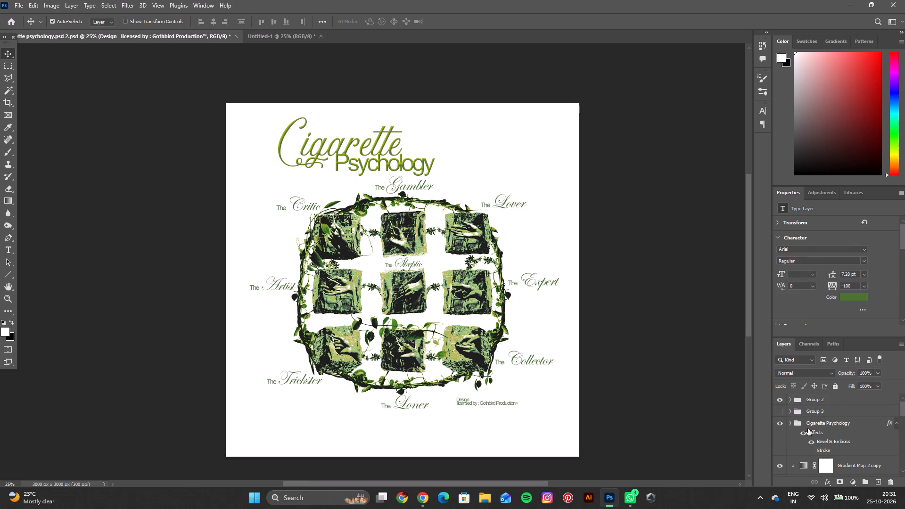
scroll(808, 428, "down", 4)
scroll(812, 424, "up", 1)
left_click(847, 432)
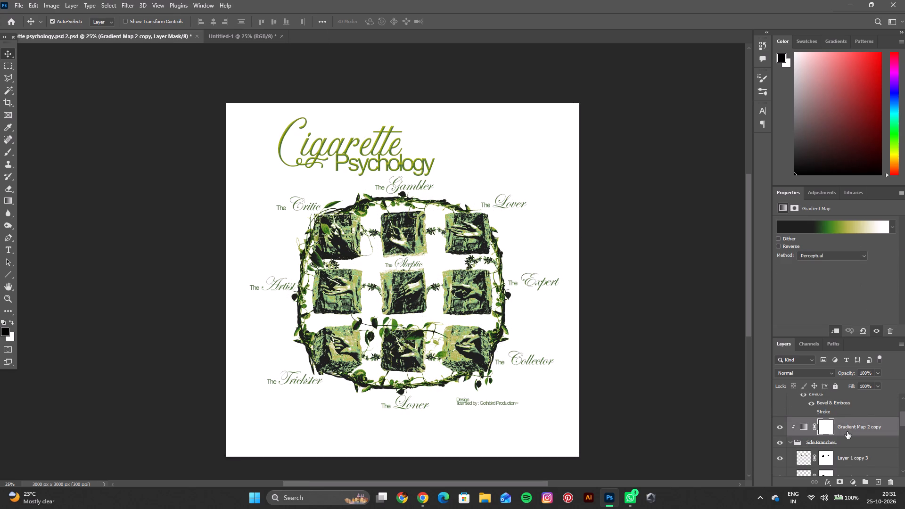
scroll(846, 432, "up", 5)
left_click(838, 410)
scroll(839, 412, "down", 2)
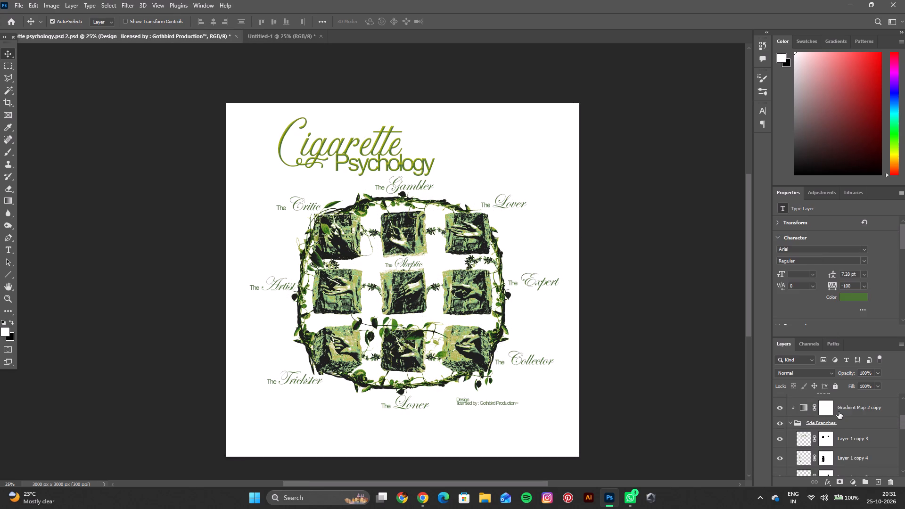
scroll(839, 412, "down", 20)
scroll(839, 412, "down", 3)
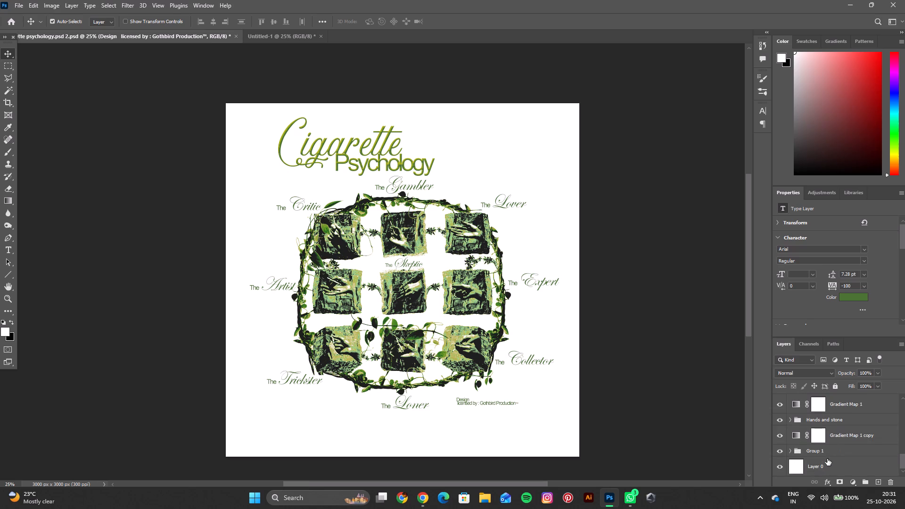
left_click(829, 453, "shift")
key("ctrl+g")
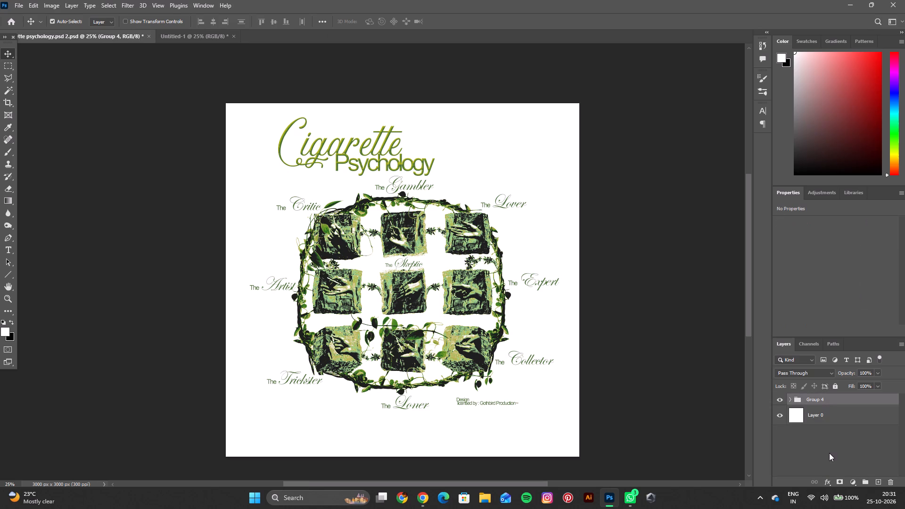
Hide the new artwork group, paste the copied vine above it and move the vine up about 280 px.
left_click(782, 400)
left_click(822, 399)
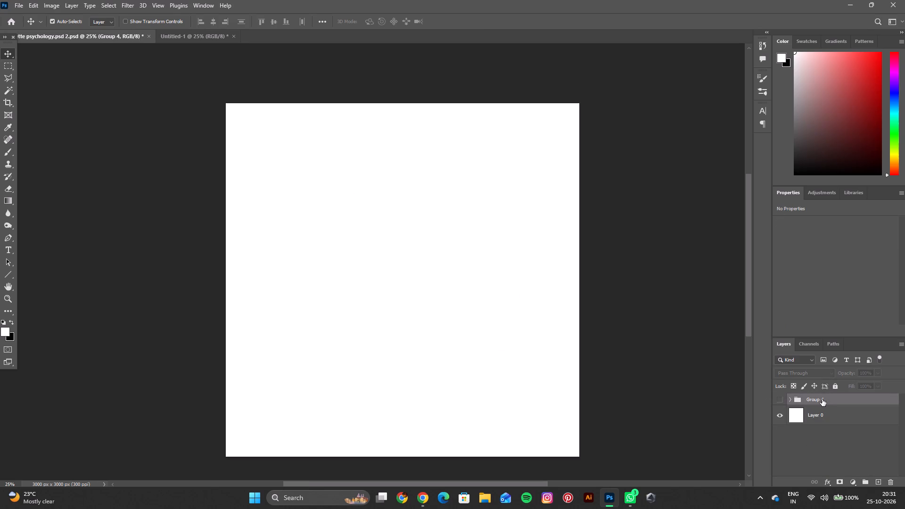
key("ctrl+v")
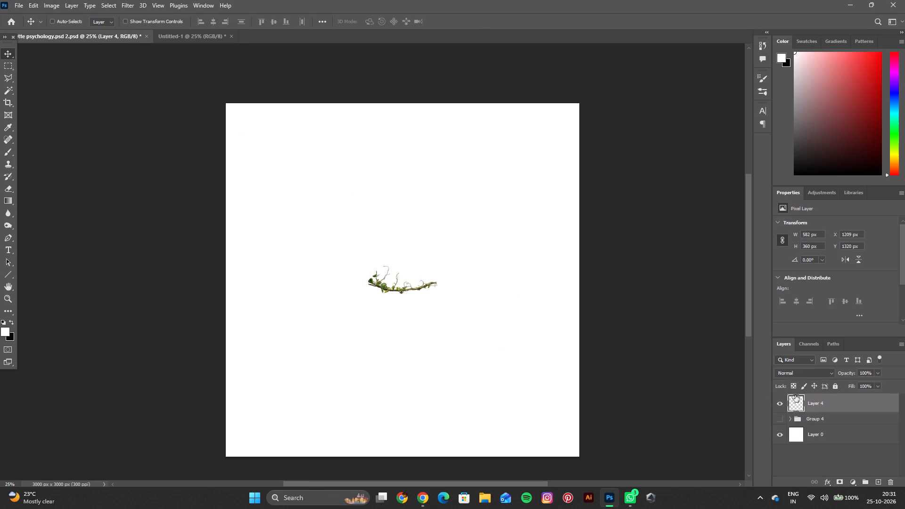
left_click_drag(412, 290, 415, 254)
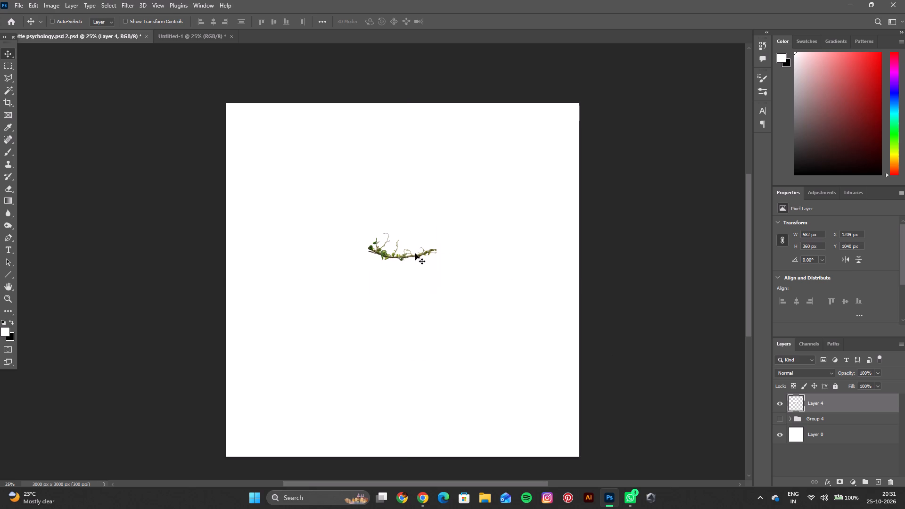
Enlarge the vine proportionally to about 308% and shift it back to the horizontal middle of the canvas.
key("ctrl+t")
left_click_drag(438, 246, 577, 232)
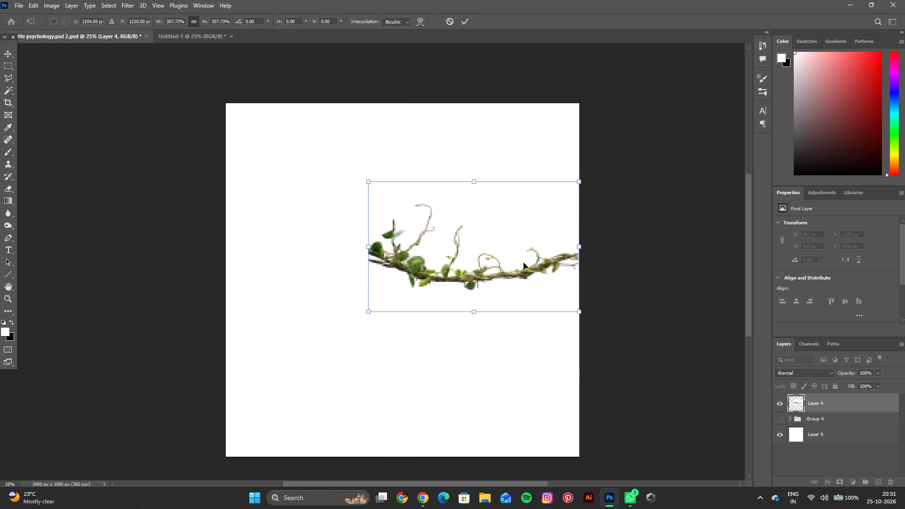
left_click_drag(523, 263, 451, 261)
left_click(462, 21)
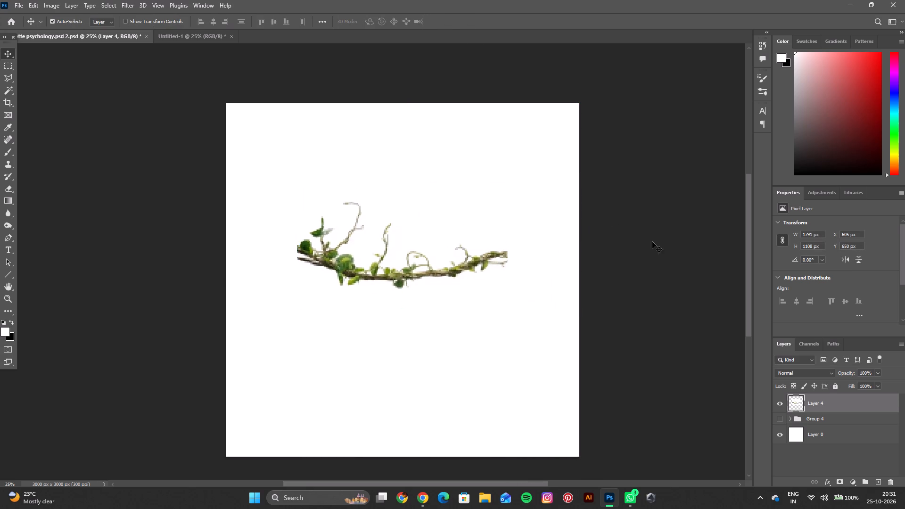
Add a Gradient Map adjustment above the vine and apply the custom preset running from near-black through green and olive to white.
left_click(825, 481)
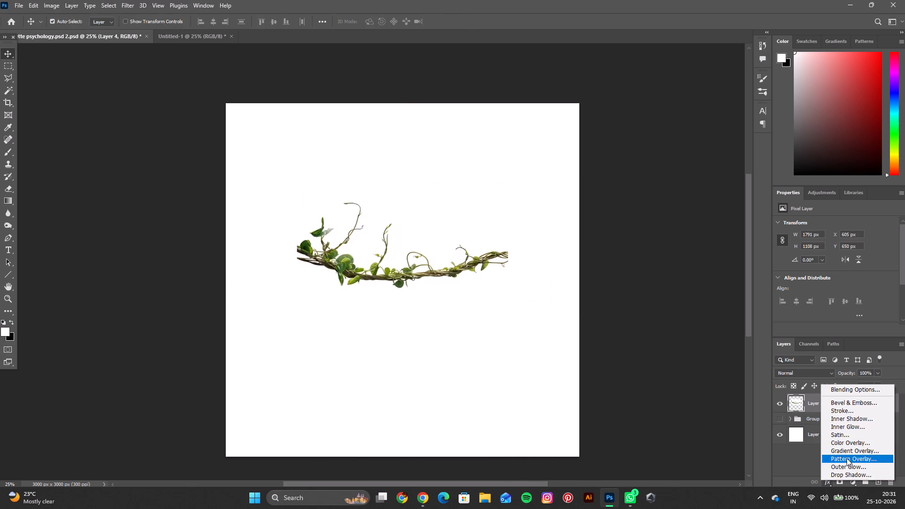
left_click(736, 443)
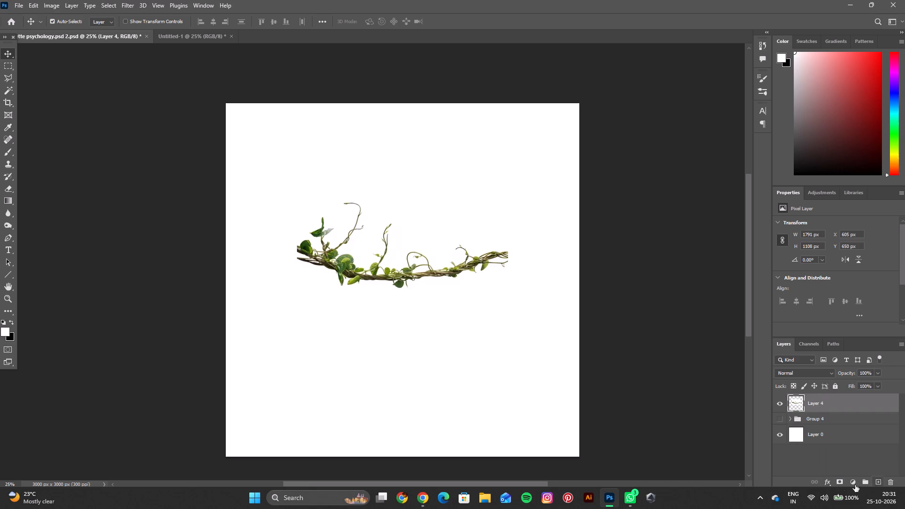
left_click(856, 484)
left_click(858, 472)
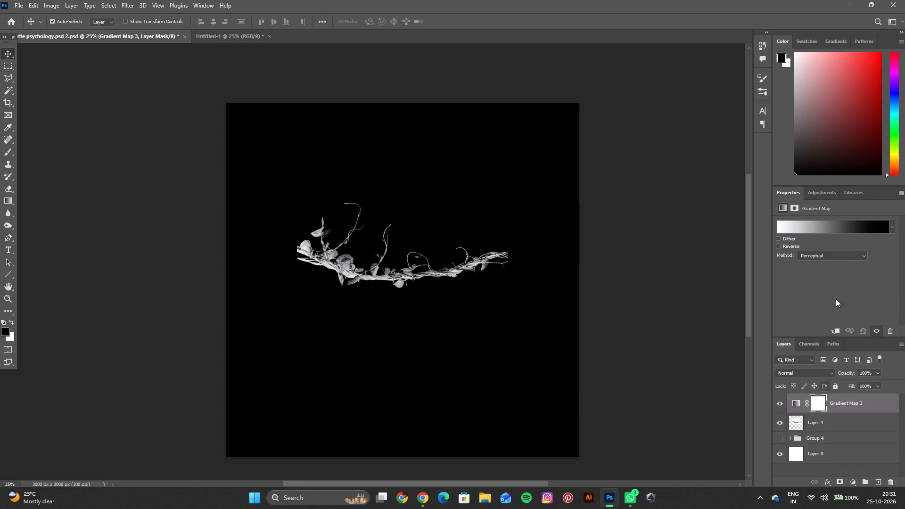
left_click(841, 225)
scroll(734, 205, "down", 11)
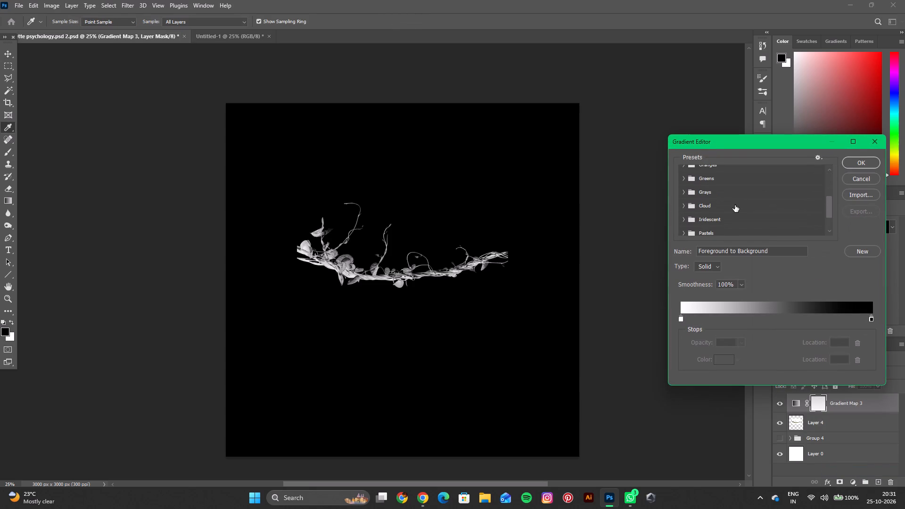
scroll(735, 205, "down", 8)
left_click(795, 229)
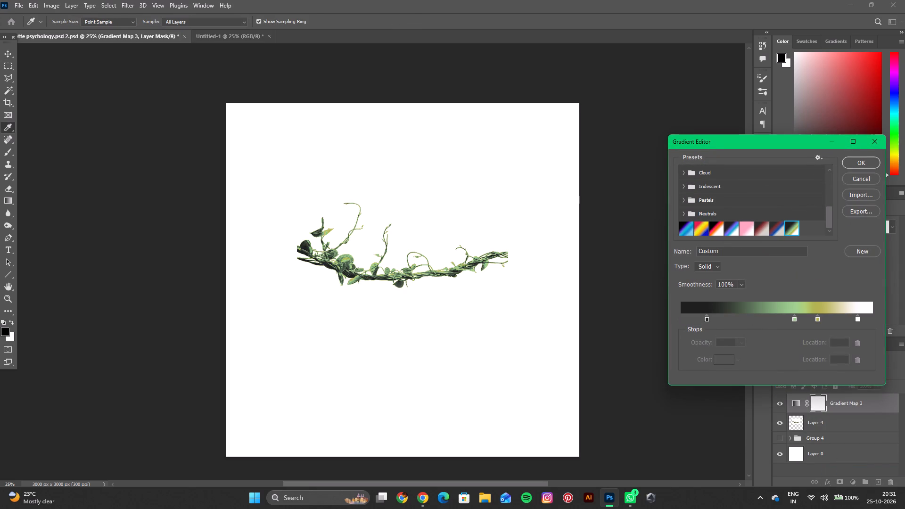
Move the gradient's dark stop inward, place the green stop at about 58% and the olive stop slightly beyond 75%.
left_click_drag(706, 318, 747, 321)
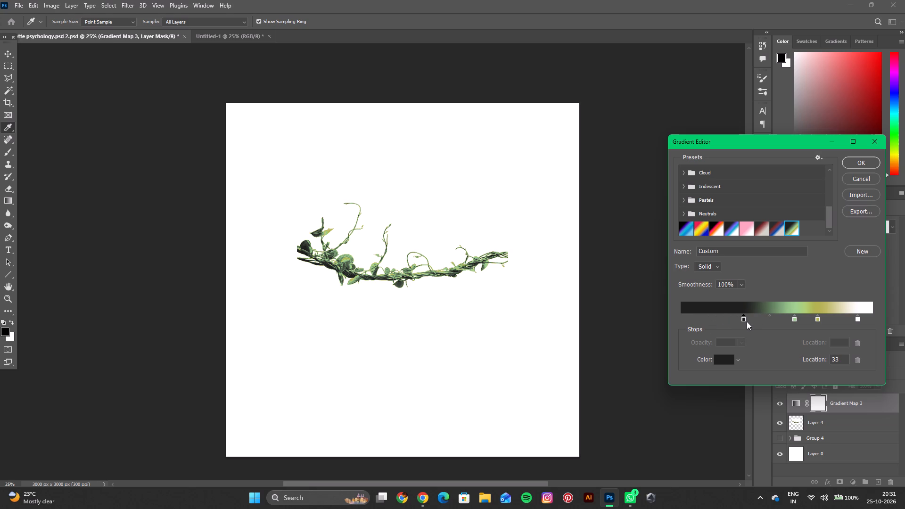
left_click_drag(747, 321, 748, 321)
left_click_drag(748, 320, 728, 320)
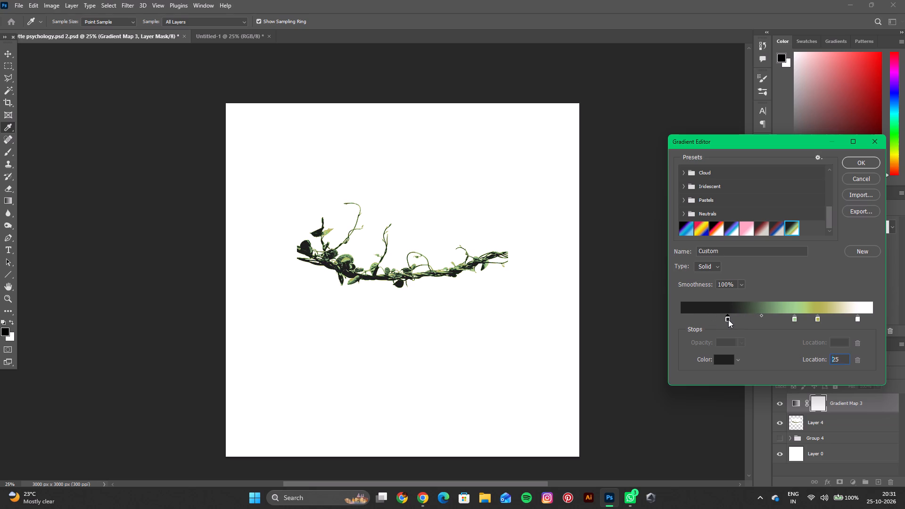
left_click_drag(728, 320, 724, 320)
left_click_drag(795, 319, 775, 319)
left_click_drag(775, 319, 792, 318)
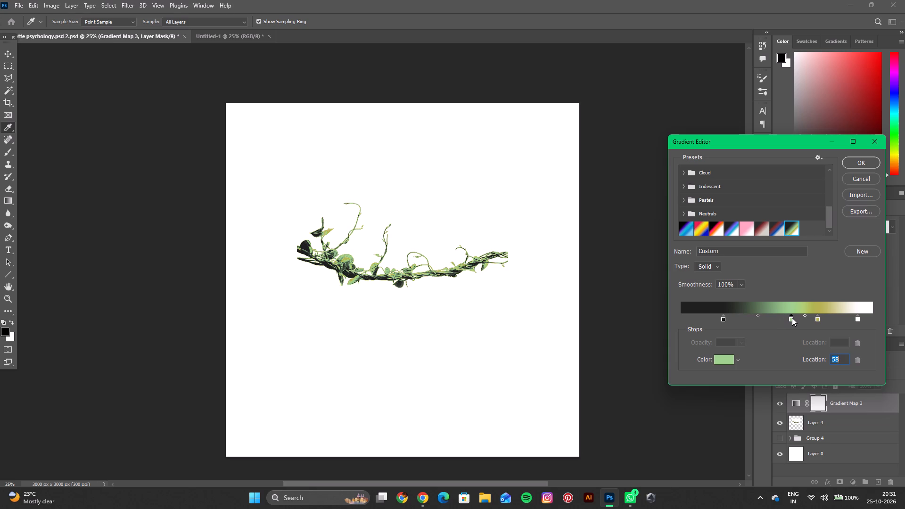
left_click(792, 318)
left_click_drag(817, 319, 825, 319)
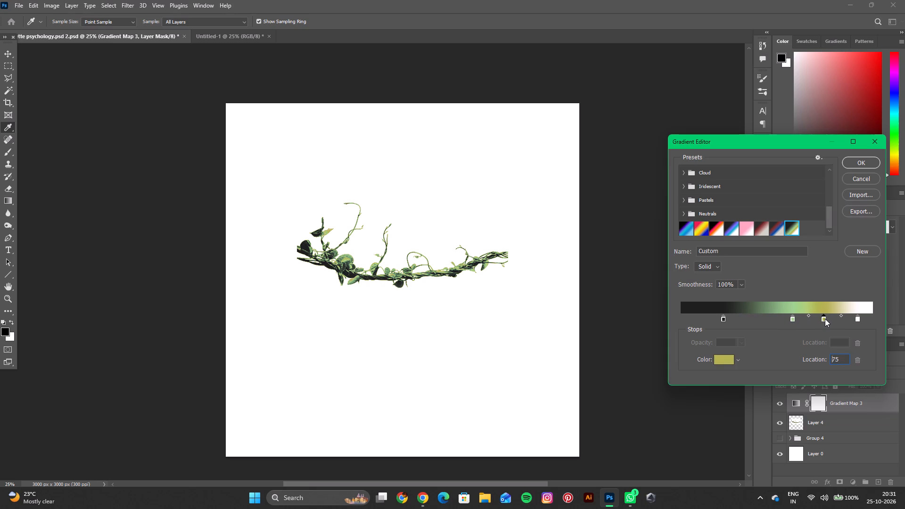
left_click_drag(825, 319, 826, 319)
left_click(860, 165)
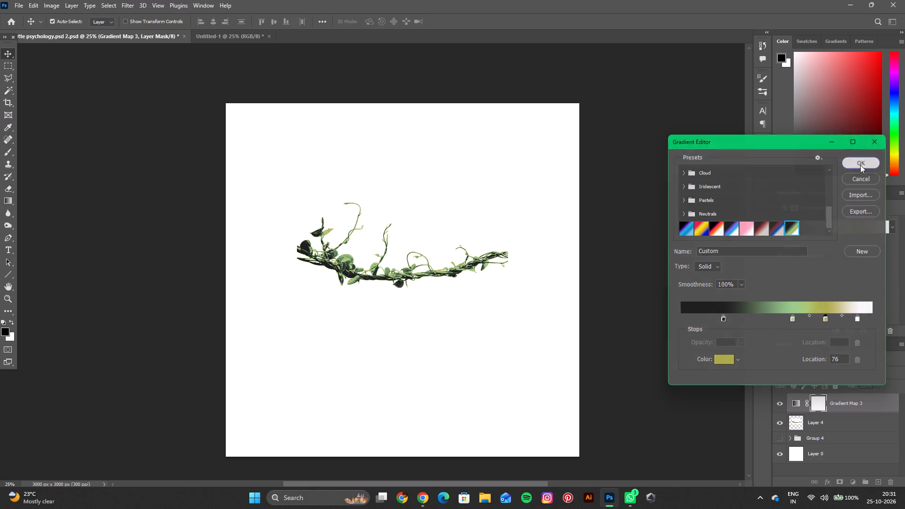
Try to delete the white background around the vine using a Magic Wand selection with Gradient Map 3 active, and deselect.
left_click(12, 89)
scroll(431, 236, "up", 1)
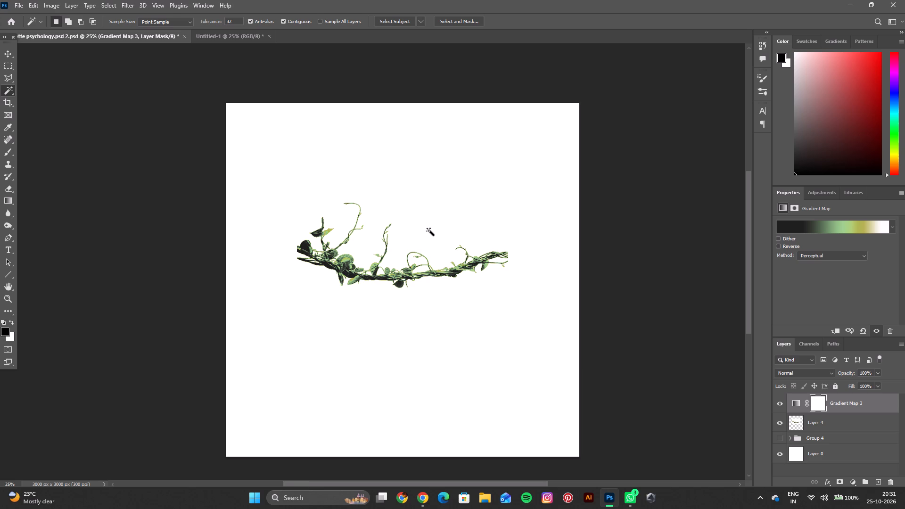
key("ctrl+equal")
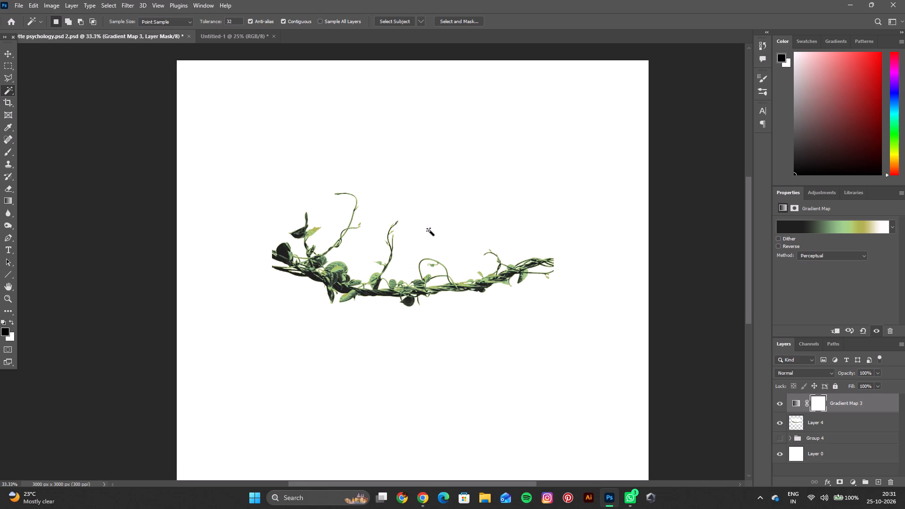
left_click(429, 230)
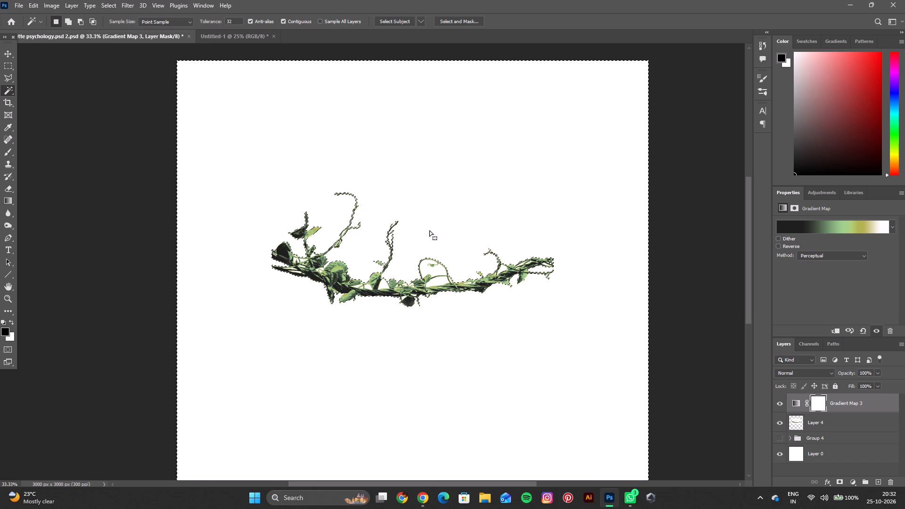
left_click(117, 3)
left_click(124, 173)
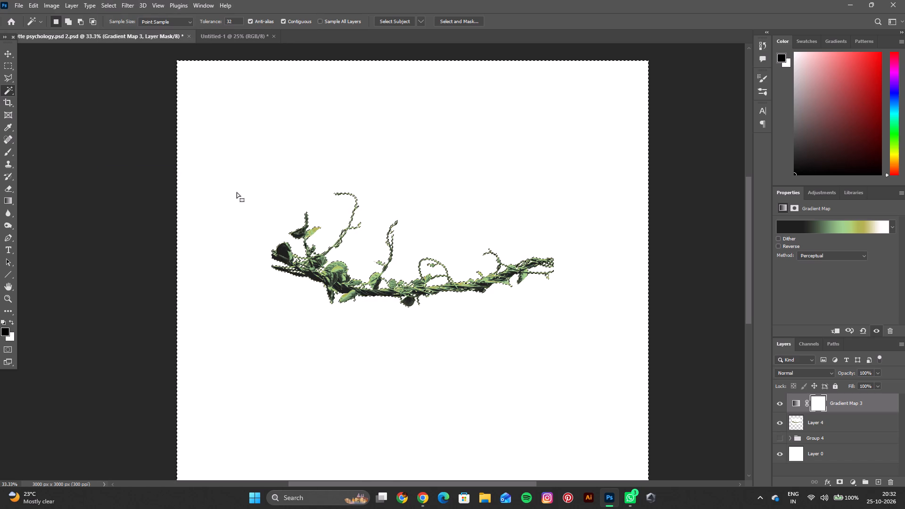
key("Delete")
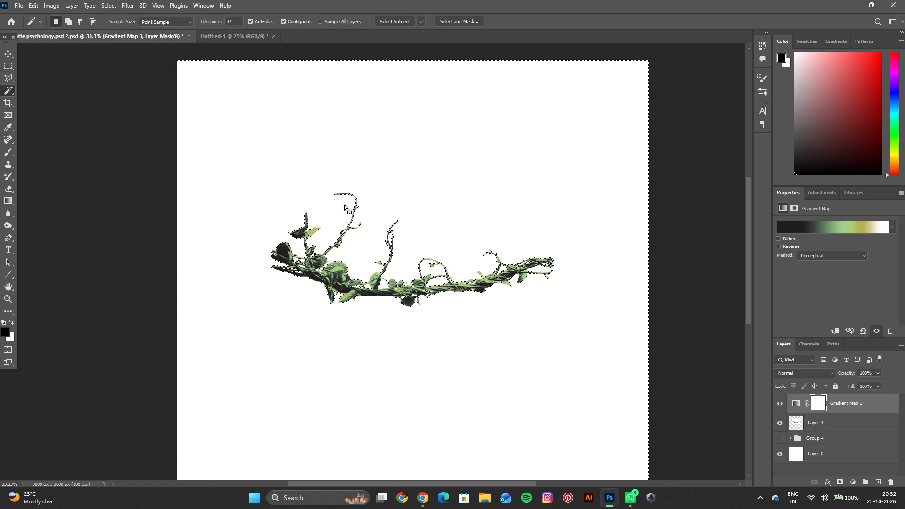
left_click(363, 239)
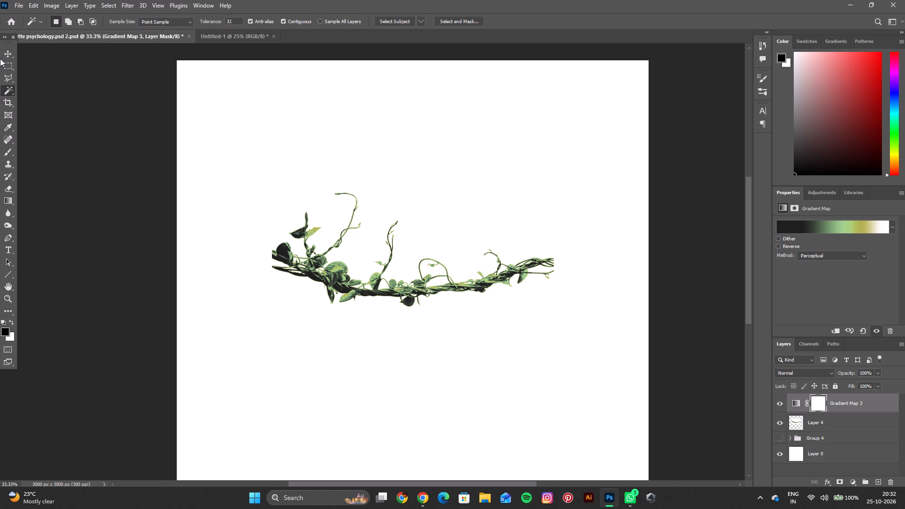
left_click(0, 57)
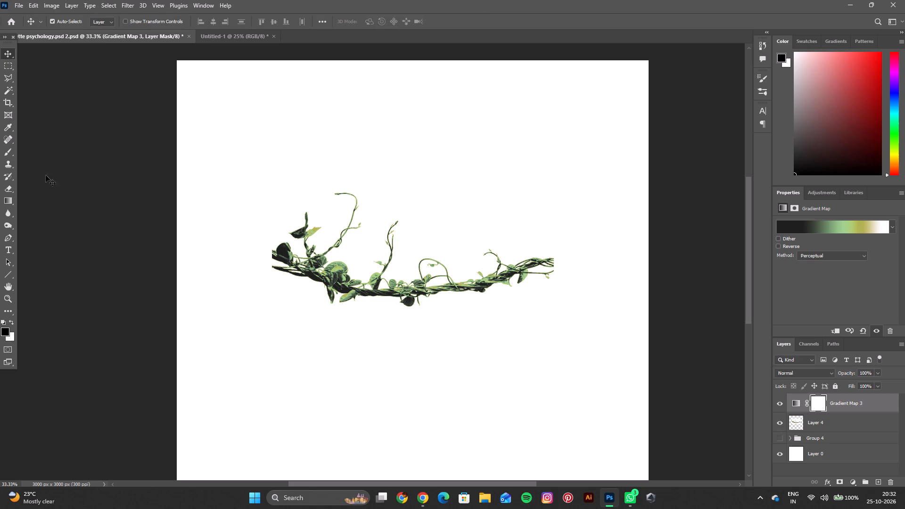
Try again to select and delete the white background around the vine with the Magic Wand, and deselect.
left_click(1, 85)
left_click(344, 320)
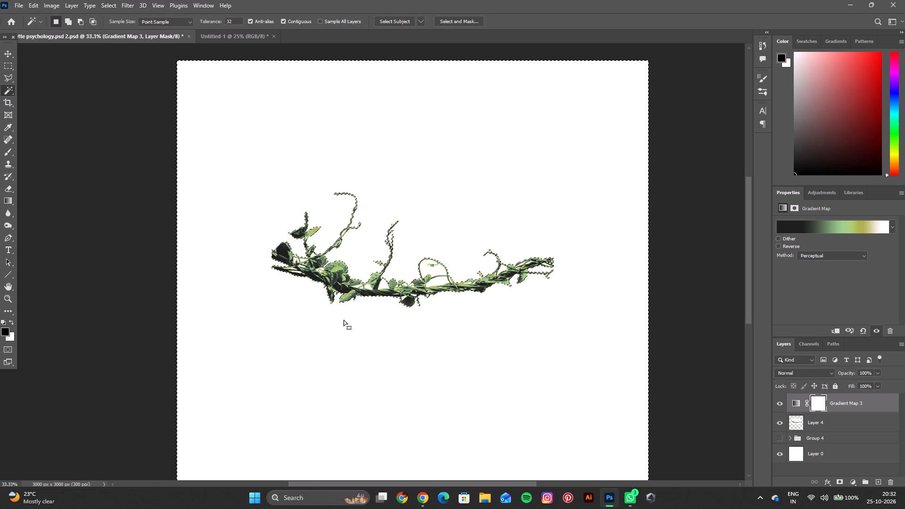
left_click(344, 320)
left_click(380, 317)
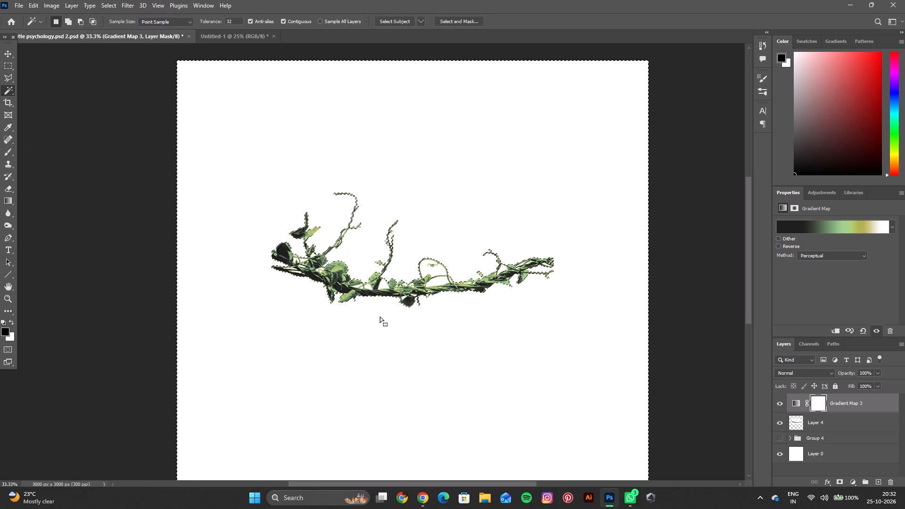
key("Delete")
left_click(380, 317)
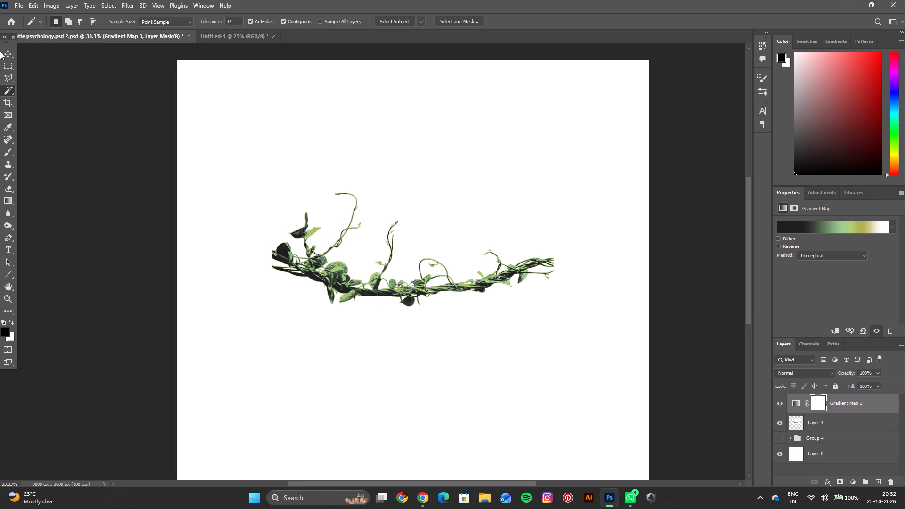
Move the vine up about 140 px and rotate it about 90° clockwise so it stands upright.
left_click(0, 45)
left_click(2, 49)
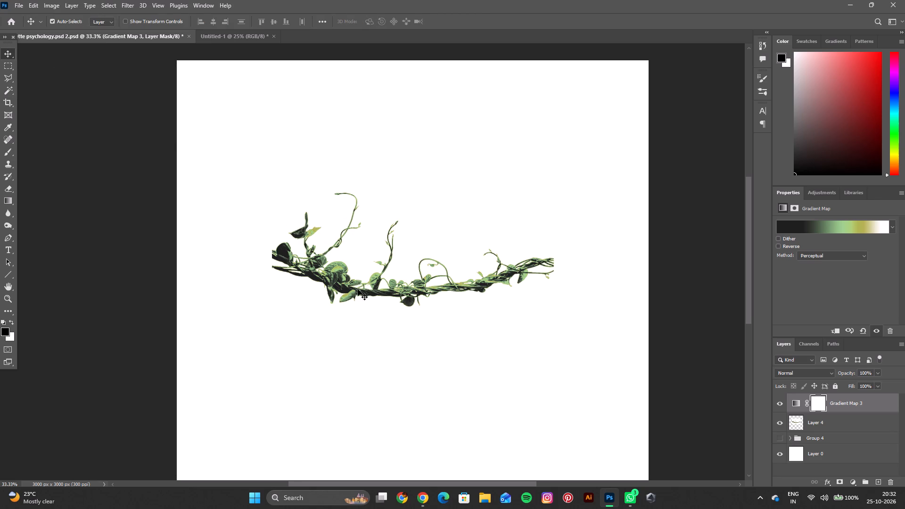
left_click_drag(358, 289, 355, 266)
key("ctrl+t")
left_click_drag(585, 157, 591, 189)
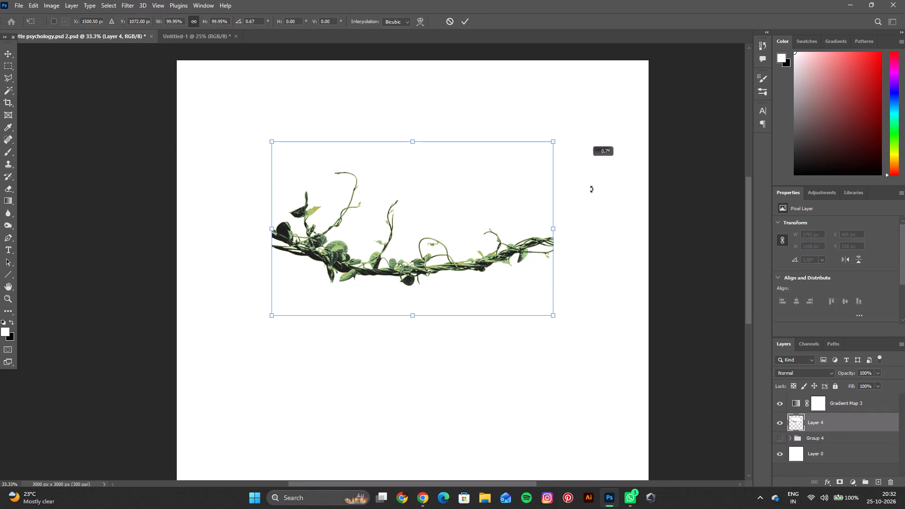
left_click_drag(591, 189, 485, 404)
left_click(469, 20)
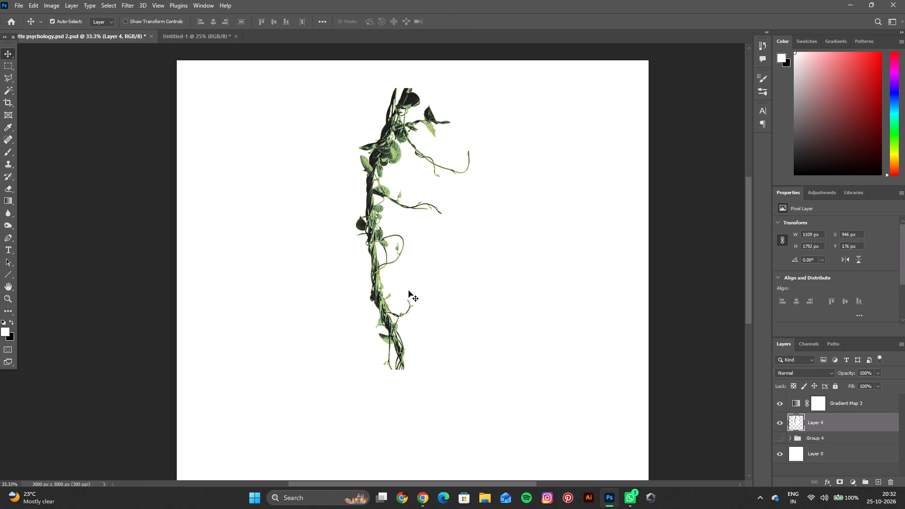
Move the upright vine down to the canvas centre, at about X 997 px and Y 554 px.
left_click_drag(376, 209, 371, 270)
left_click_drag(372, 266, 386, 265)
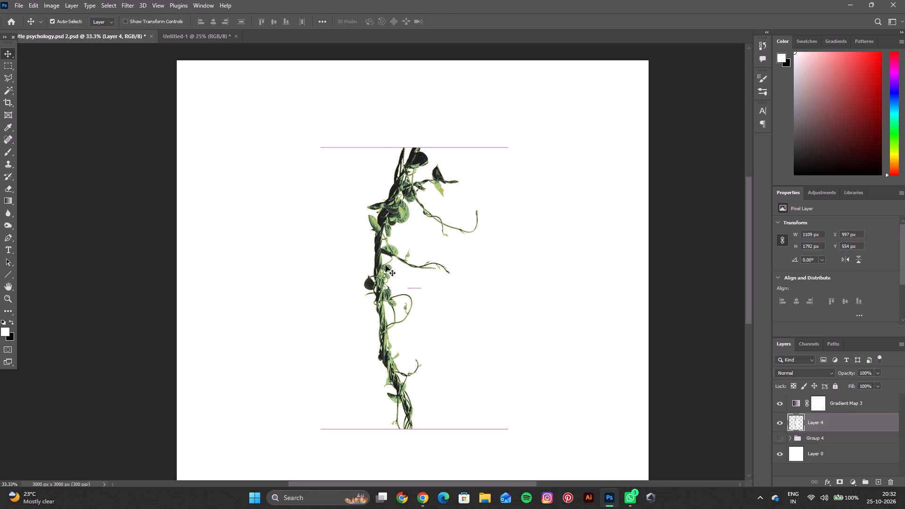
left_click(386, 262)
left_click(390, 251)
Warp the vine's upper part, bending the upper left side inward, bulging the right side outward and arching the top edge.
key("ctrl+t")
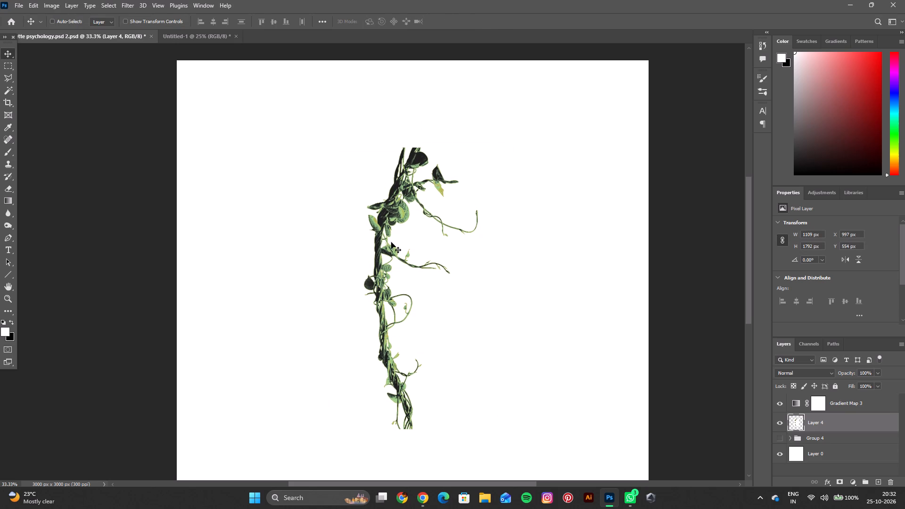
left_click(421, 22)
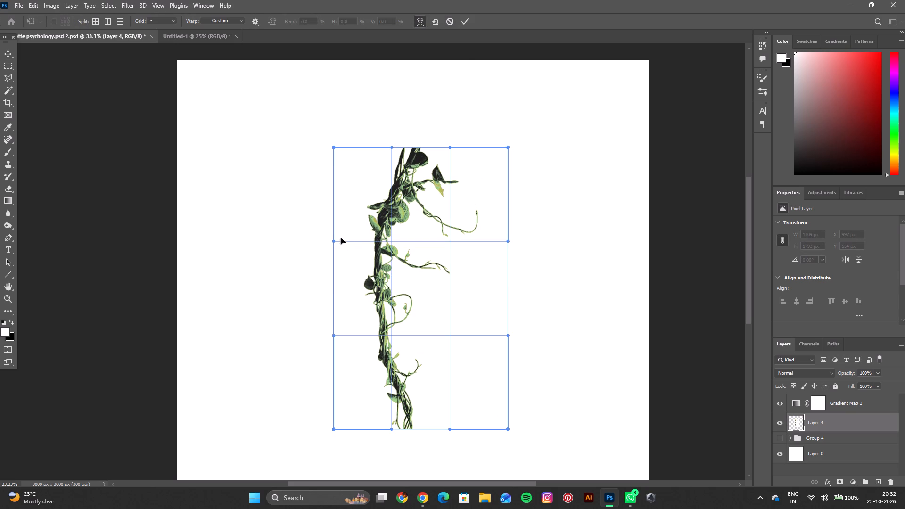
left_click_drag(333, 240, 355, 246)
left_click_drag(334, 241, 351, 244)
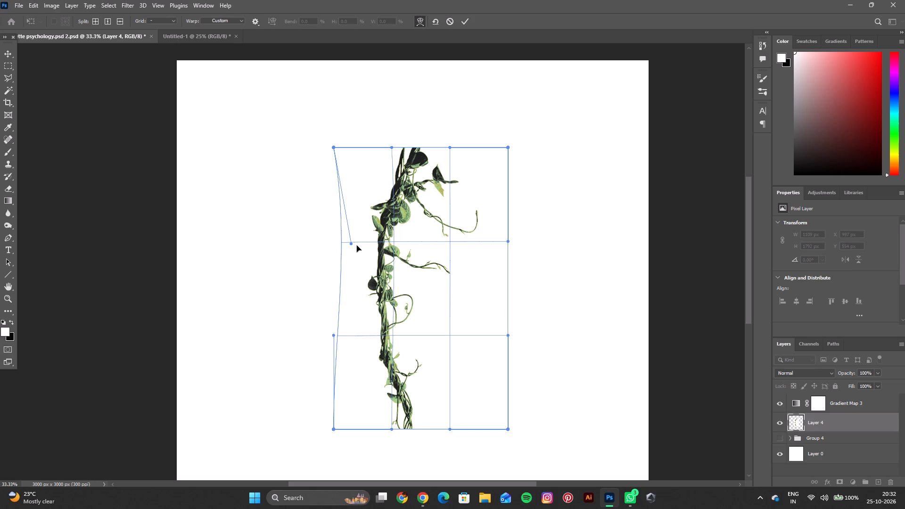
left_click_drag(351, 244, 364, 244)
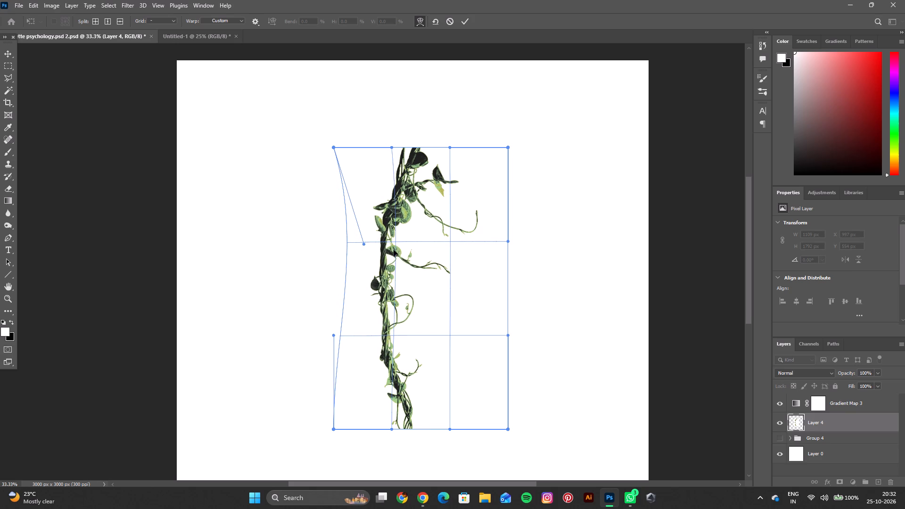
left_click_drag(507, 242, 523, 242)
left_click_drag(507, 146, 500, 144)
left_click_drag(450, 146, 447, 137)
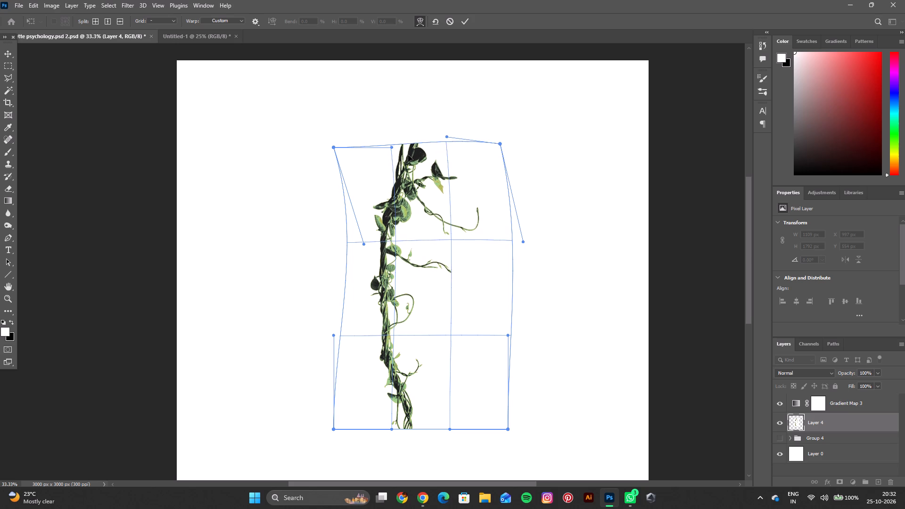
left_click_drag(391, 147, 376, 139)
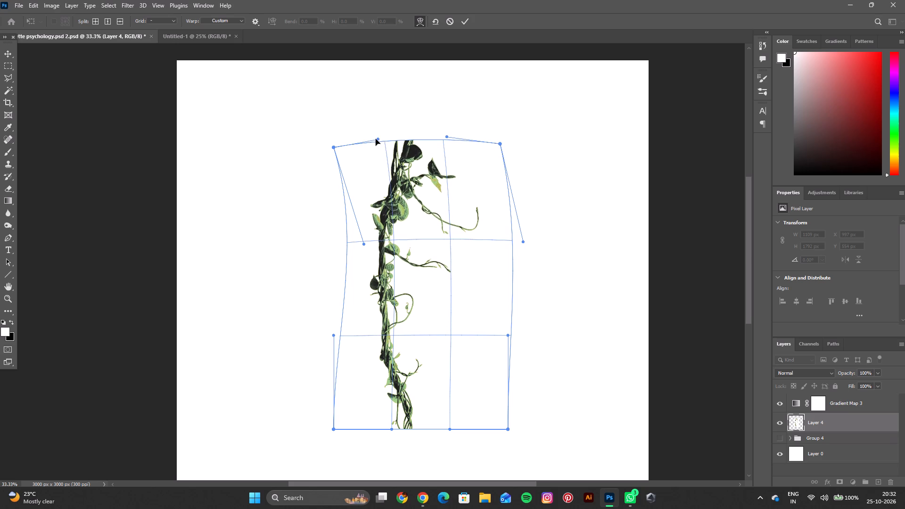
left_click_drag(376, 139, 375, 139)
Warp the vine's bottom edge by pulling its lower right corner down and inward and bending the stem's base left, then apply.
left_click_drag(508, 428, 503, 433)
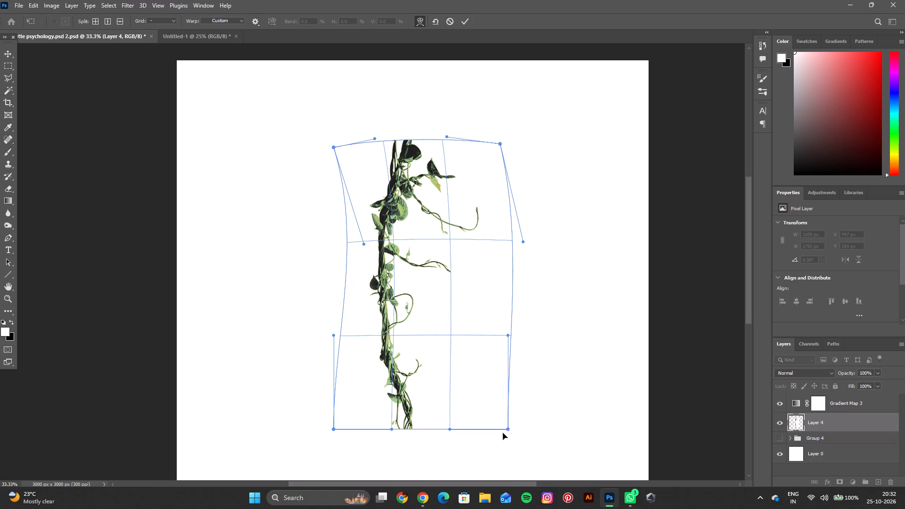
left_click_drag(503, 433, 482, 448)
left_click_drag(448, 429, 433, 443)
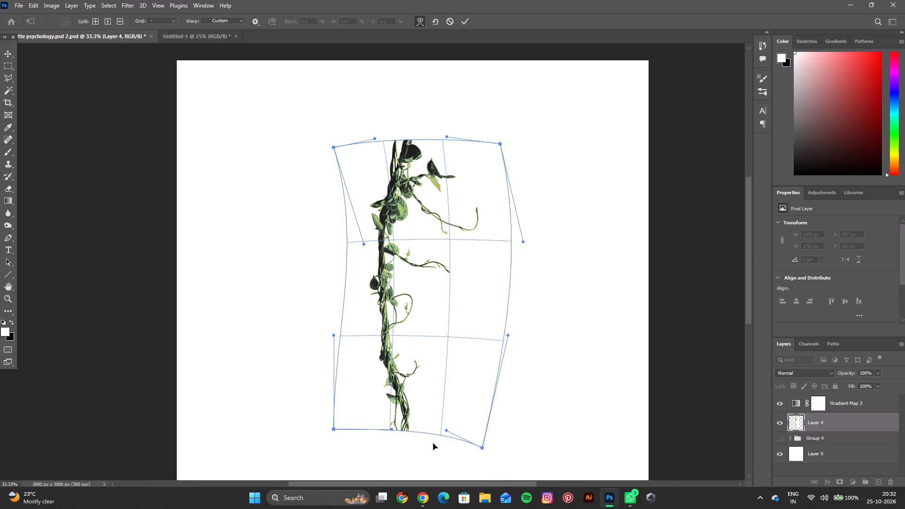
left_click_drag(433, 443, 424, 448)
left_click_drag(390, 428, 360, 428)
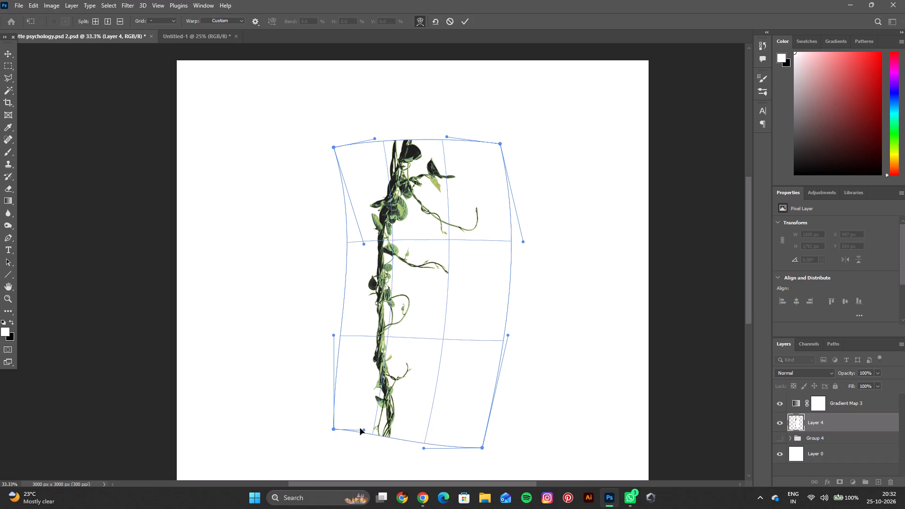
left_click_drag(360, 428, 349, 421)
left_click_drag(447, 134, 437, 131)
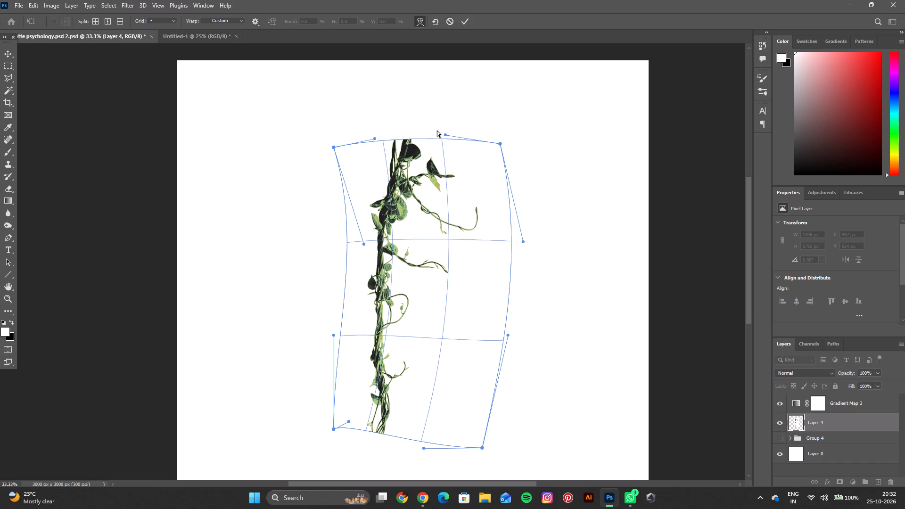
left_click_drag(437, 131, 433, 129)
left_click(464, 19)
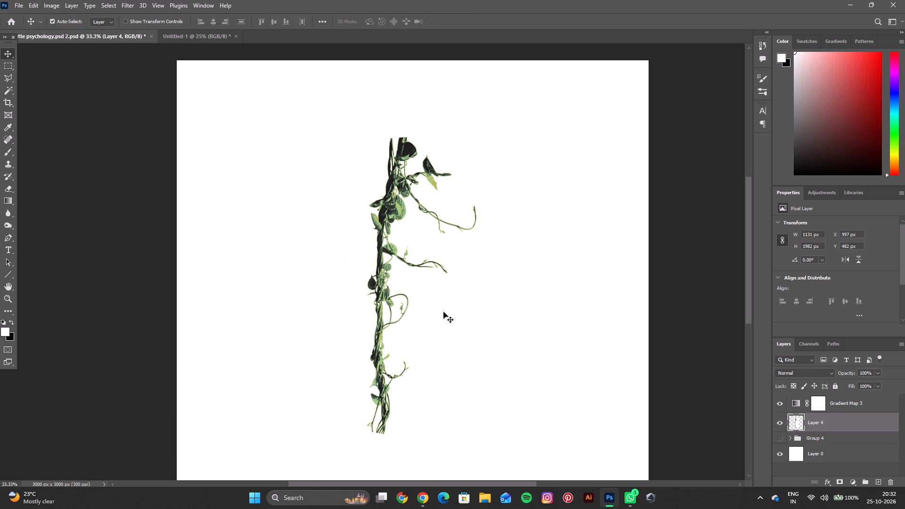
Merge the Gradient Map 3 adjustment down into the vine on Layer 4.
left_click(383, 224)
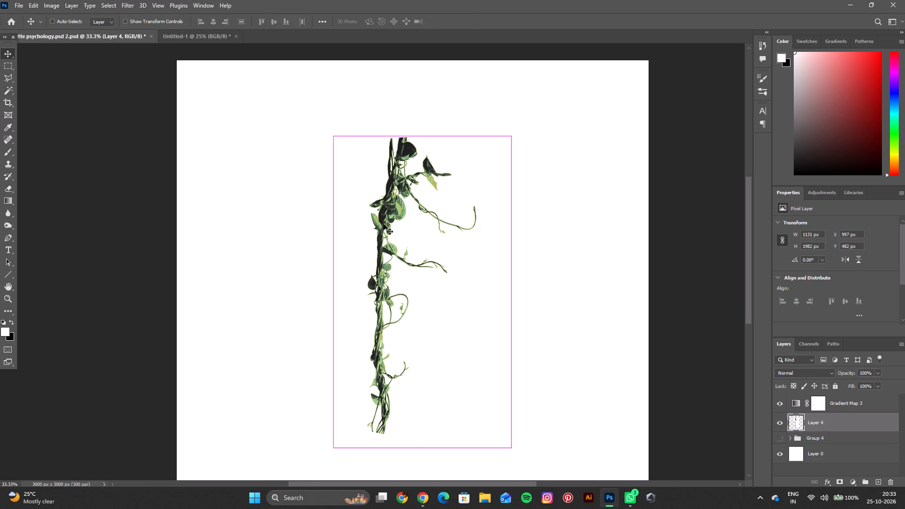
key("ctrl+c")
left_click(840, 404, "shift")
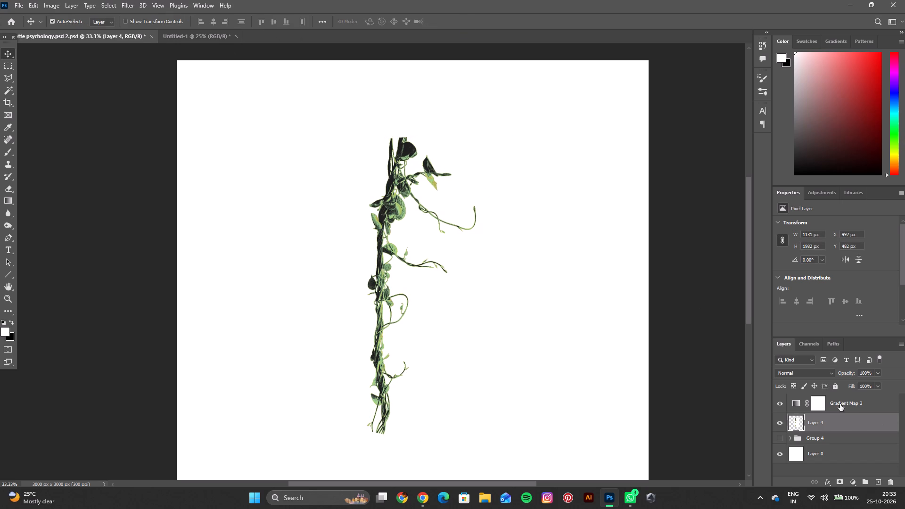
key("ctrl+e")
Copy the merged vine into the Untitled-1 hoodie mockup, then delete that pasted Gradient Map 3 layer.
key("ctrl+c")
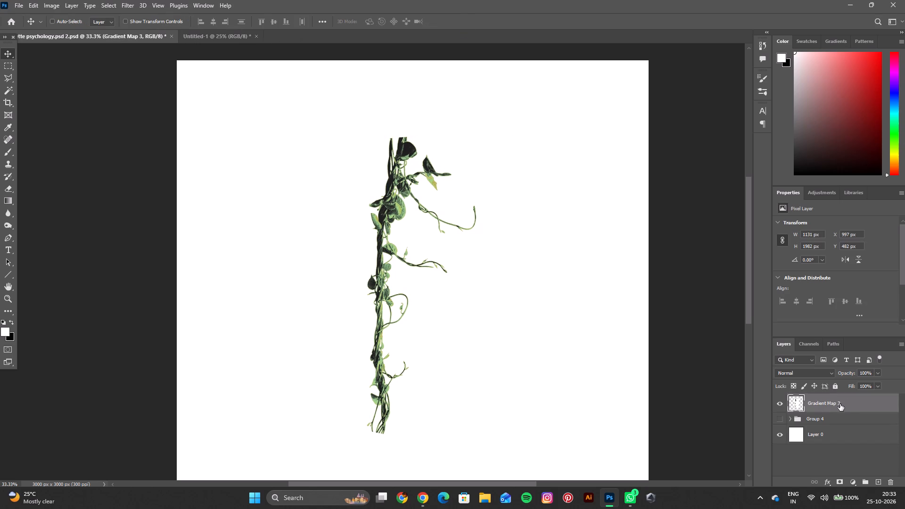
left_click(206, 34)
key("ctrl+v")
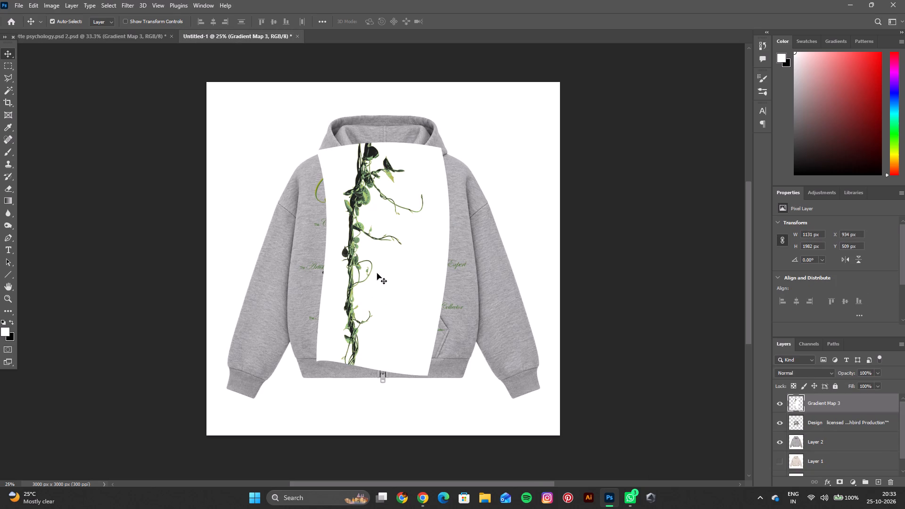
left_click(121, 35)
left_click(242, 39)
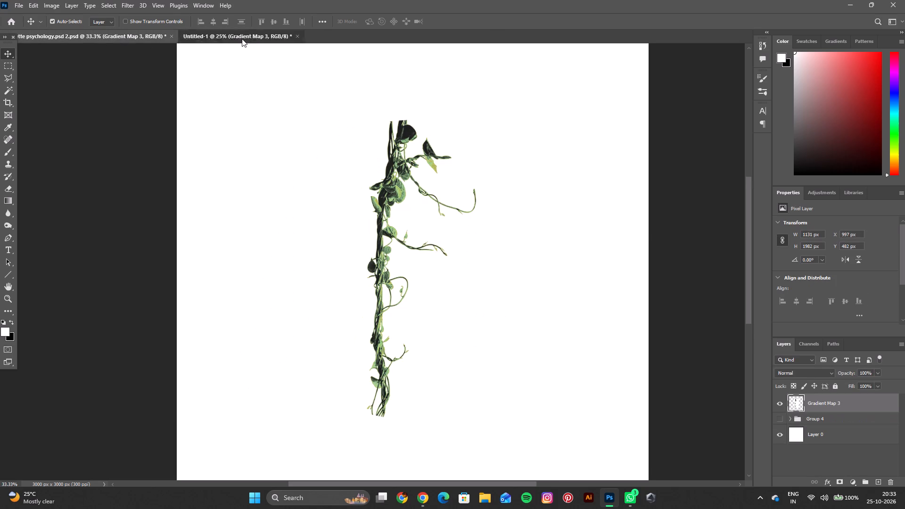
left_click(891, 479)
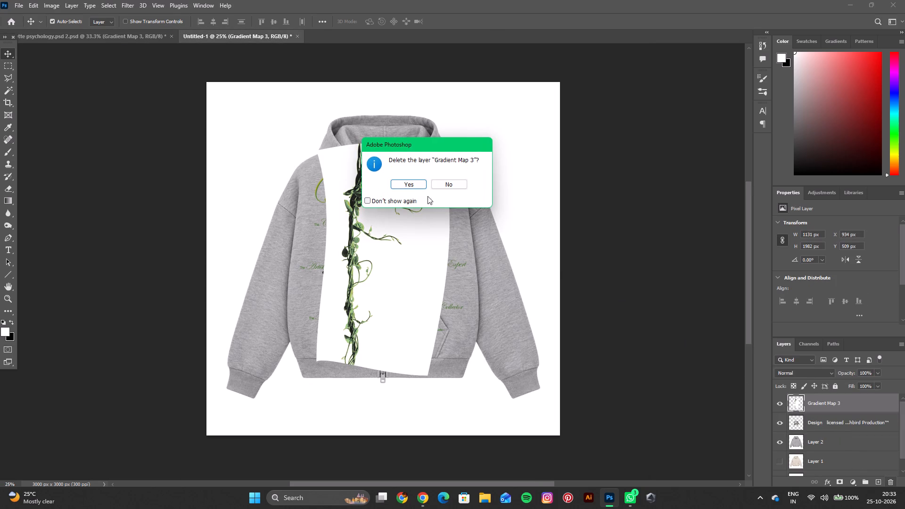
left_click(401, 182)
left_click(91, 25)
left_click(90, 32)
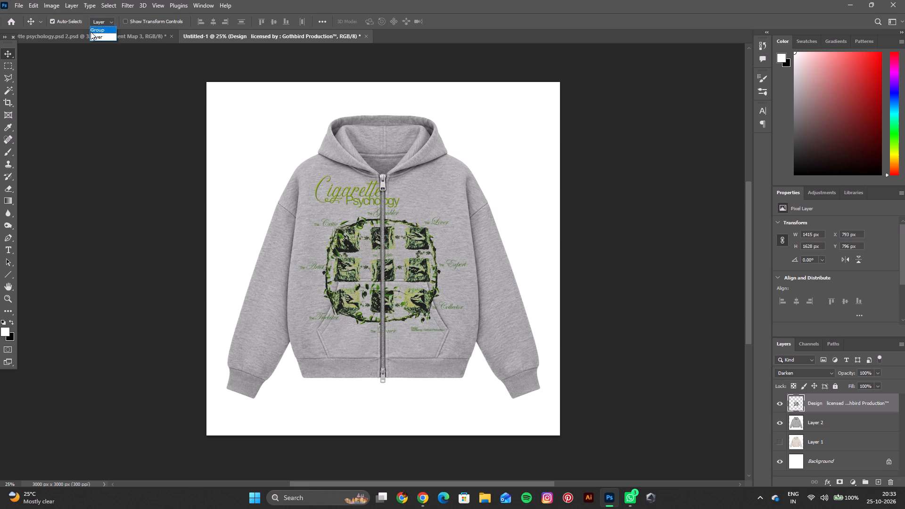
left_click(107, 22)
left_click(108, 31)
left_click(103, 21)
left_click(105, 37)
In the cigarette psychology document, delete the white areas on both sides of the vine and inside its curled tendril with the Magic Wand.
left_click(105, 34)
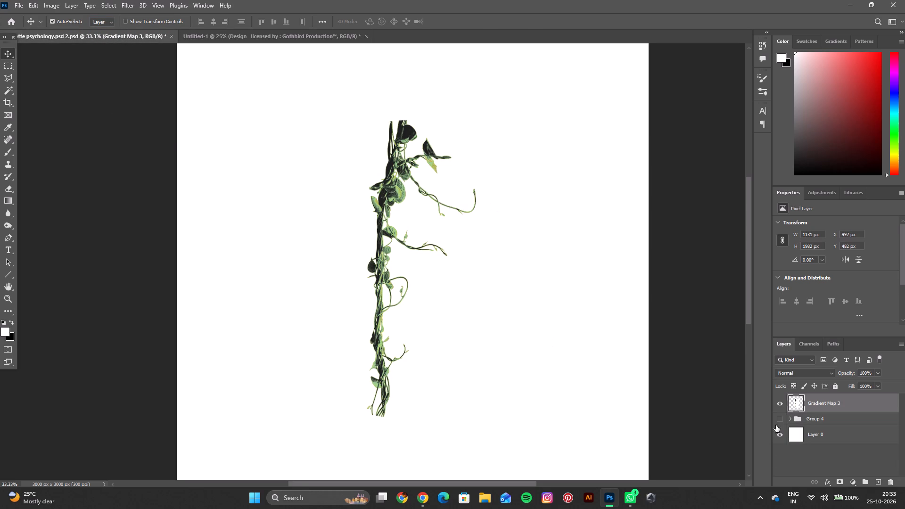
left_click(2, 89)
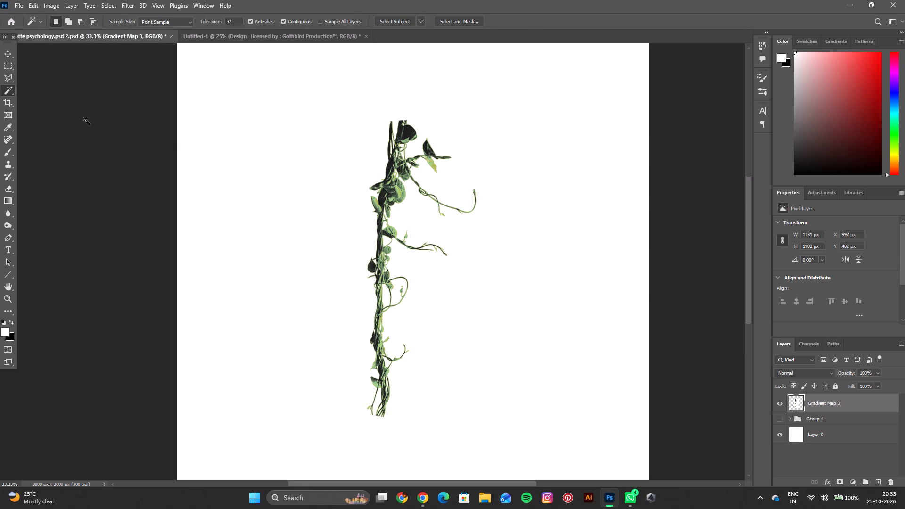
left_click(357, 160)
double_click(363, 160)
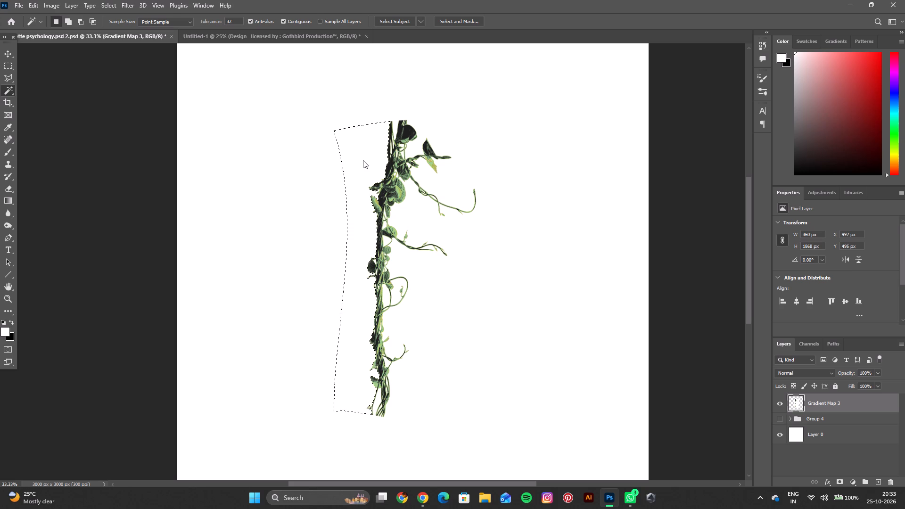
key("Delete")
left_click(439, 176)
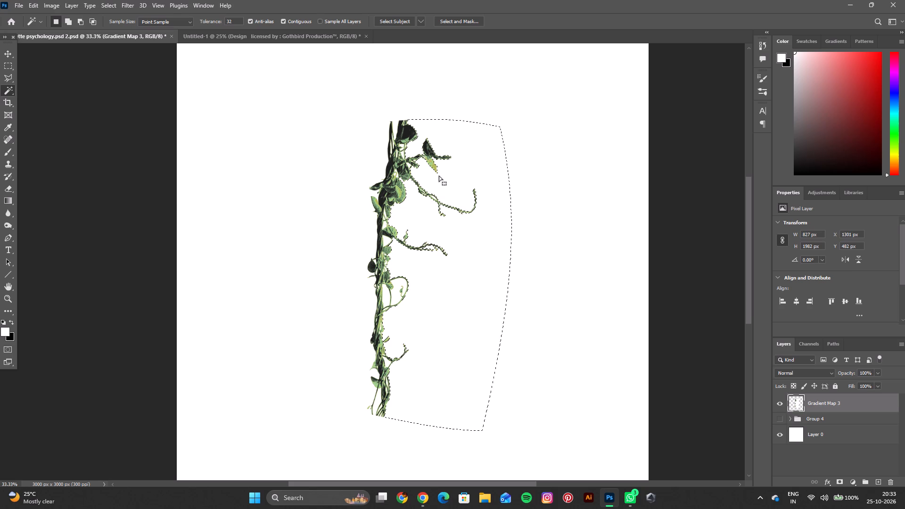
key("Delete")
left_click(440, 176)
left_click(395, 299)
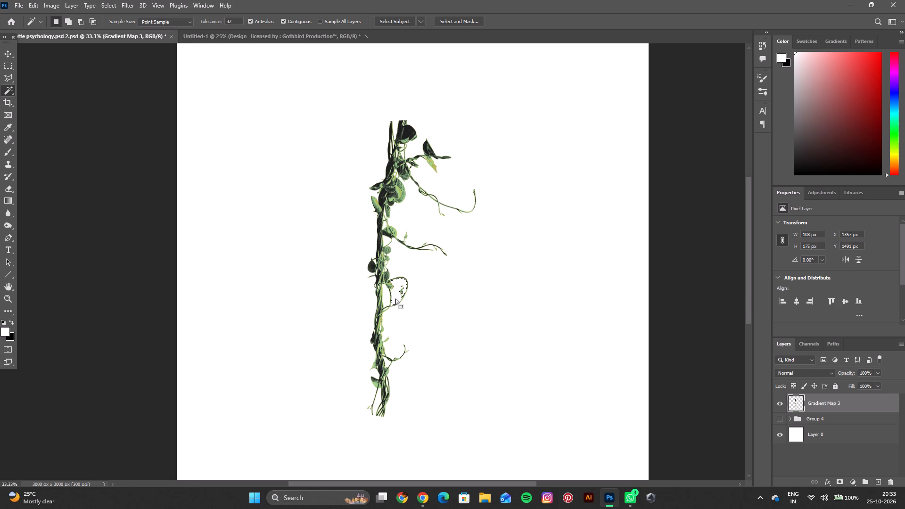
key("Delete")
Select a white gap beside the stem, extend the selection to similar areas, delete the remaining white between the stems, and deselect.
left_click(389, 295)
left_click(107, 4)
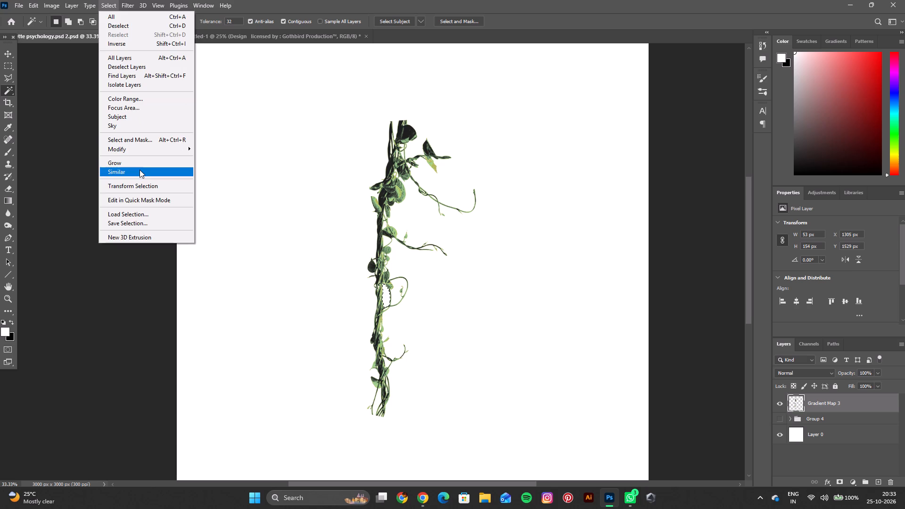
left_click(140, 170)
key("Delete")
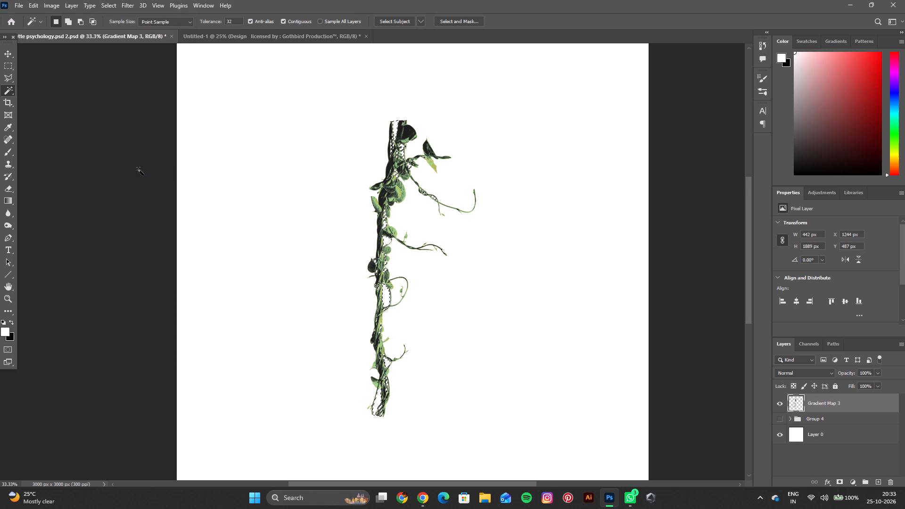
key("Delete")
key("Delete")
key("Delete")
key("Delete")
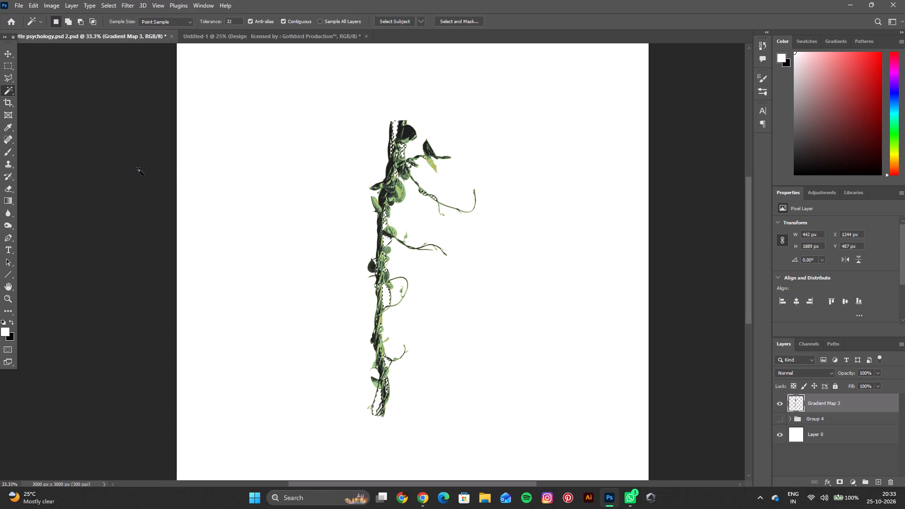
left_click(352, 225)
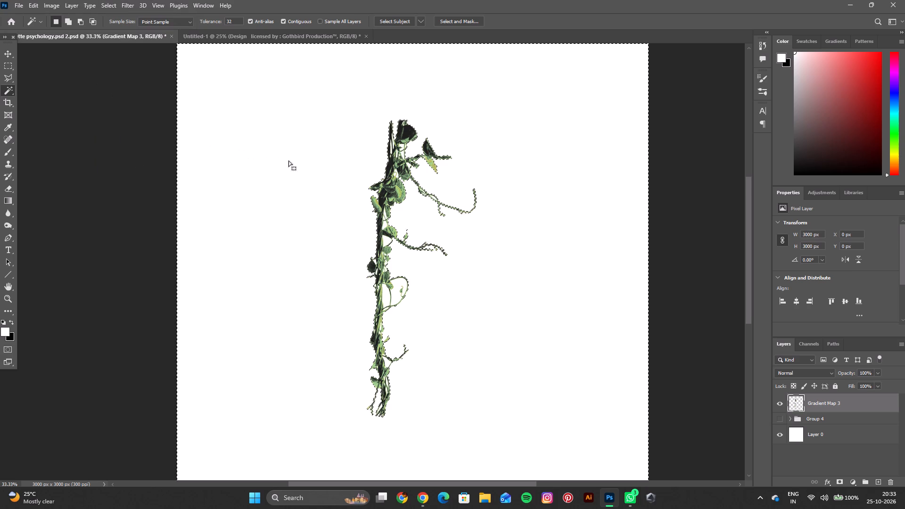
left_click(311, 164)
Copy the cut-out vine into the Untitled-1 hoodie mockup and place it over the hoodie's left-hand sleeve.
left_click(5, 57)
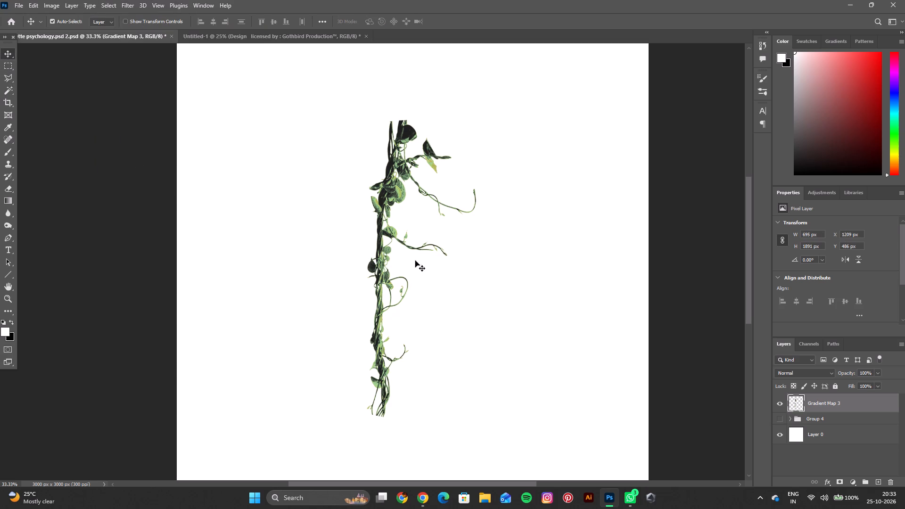
left_click(388, 250)
key("ctrl+c")
left_click(262, 38)
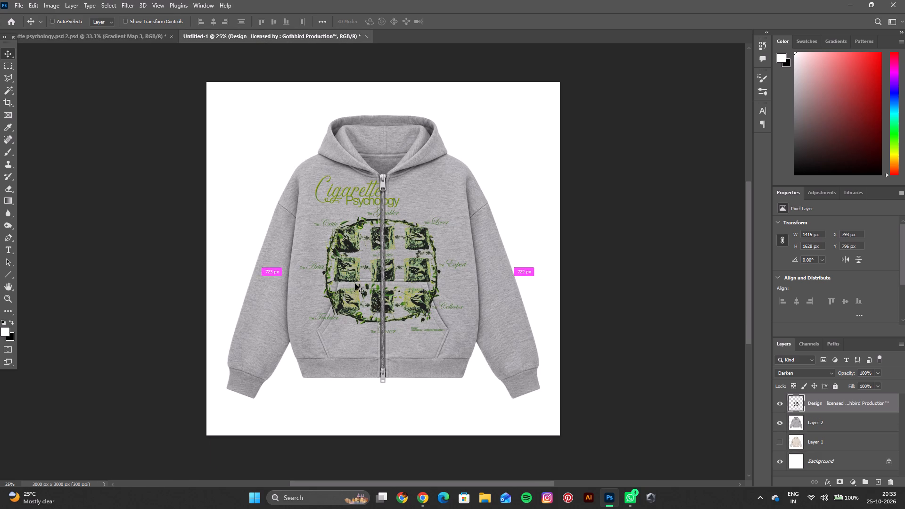
key("ctrl+v")
left_click_drag(355, 210, 262, 230)
Rotate the vine about 12 degrees, scale it to about 67%, and place it along the outer edge of the left-hand sleeve.
key("ctrl+t")
left_click_drag(342, 172, 347, 204)
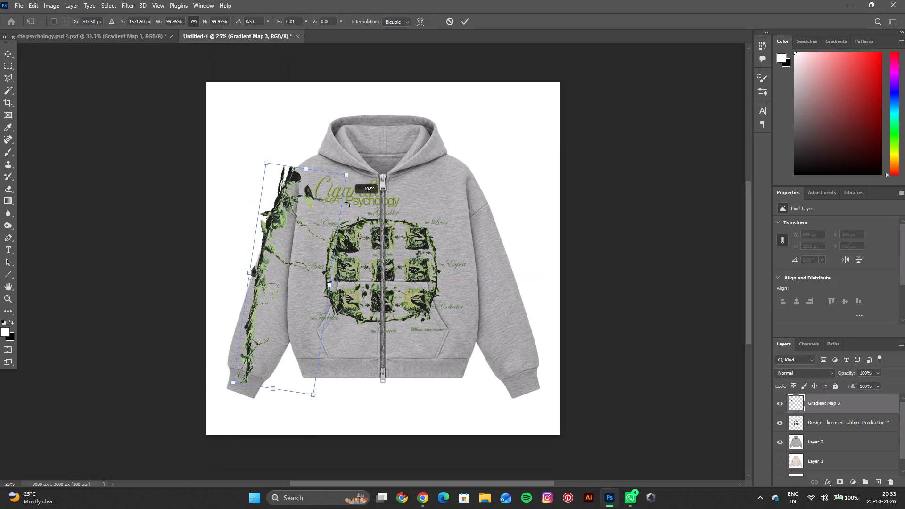
left_click_drag(347, 204, 349, 214)
left_click_drag(296, 242, 296, 238)
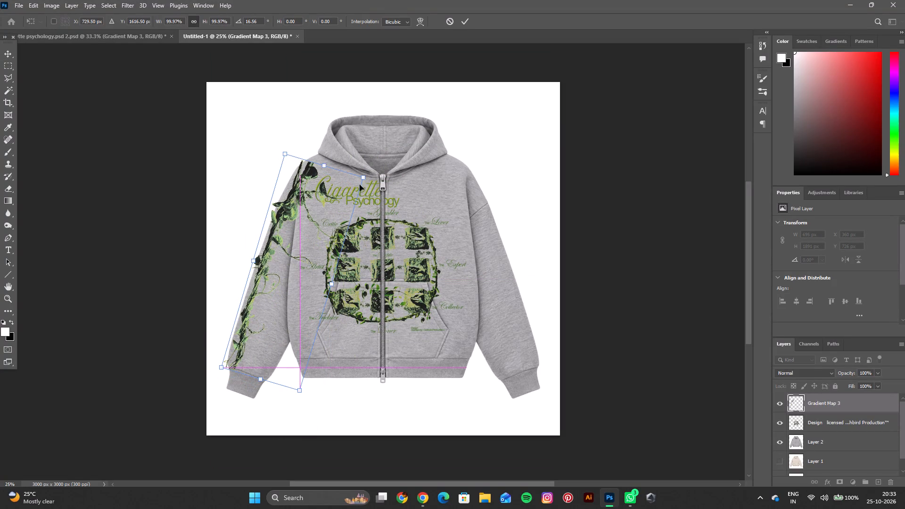
left_click_drag(362, 178, 315, 224)
left_click_drag(297, 251, 296, 247)
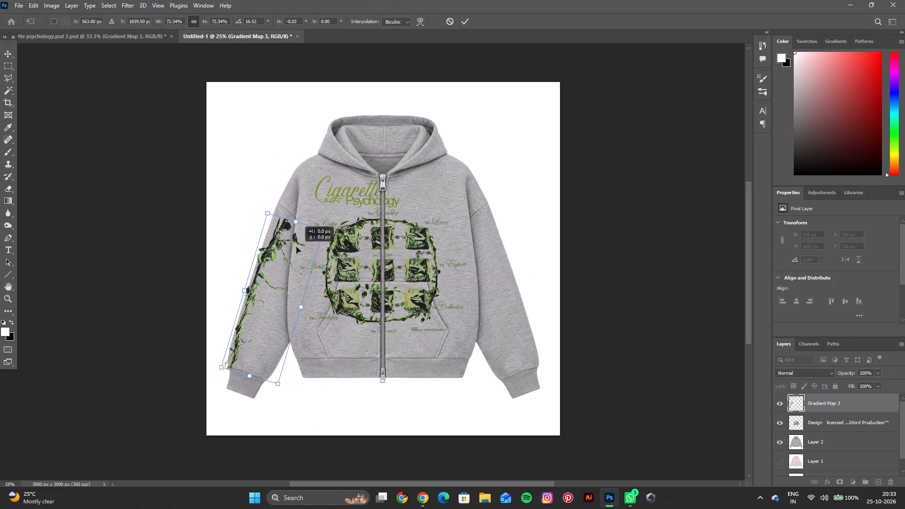
left_click_drag(296, 247, 294, 238)
left_click_drag(333, 215, 331, 205)
left_click_drag(254, 280, 255, 280)
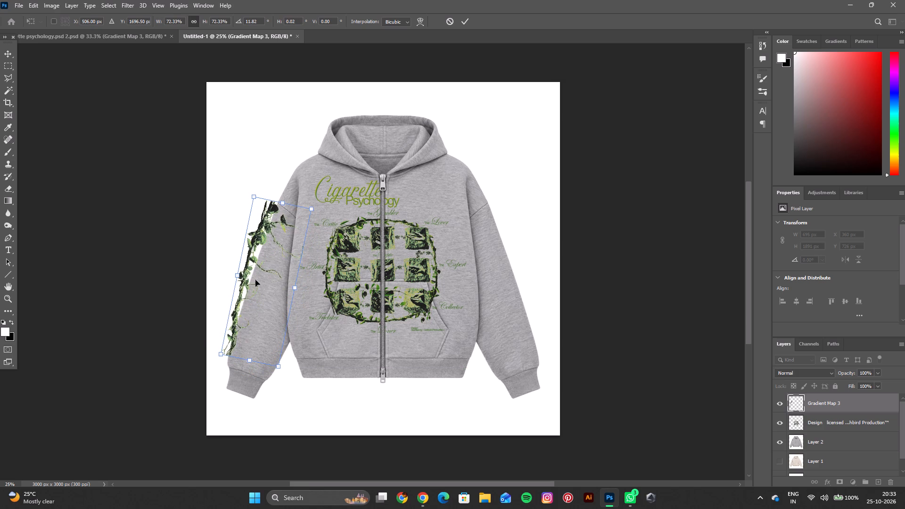
left_click_drag(255, 280, 258, 287)
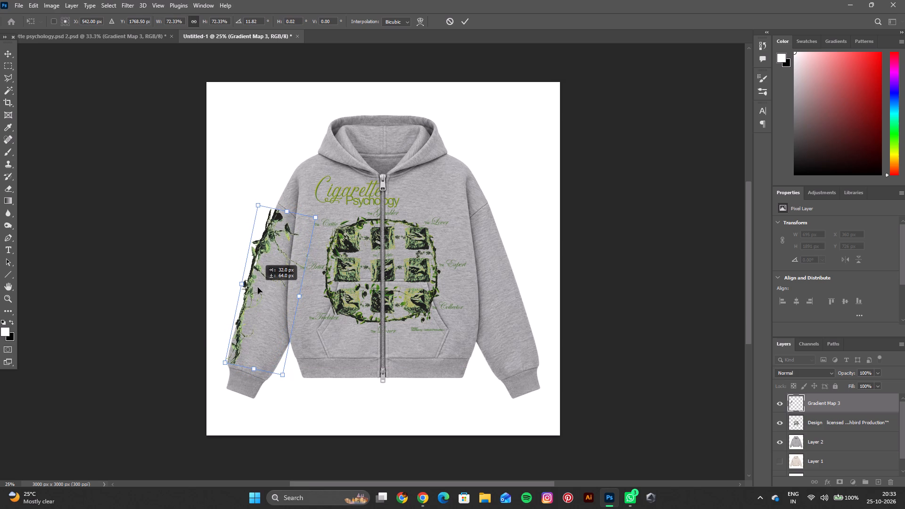
left_click_drag(258, 287, 257, 288)
left_click_drag(253, 369, 255, 361)
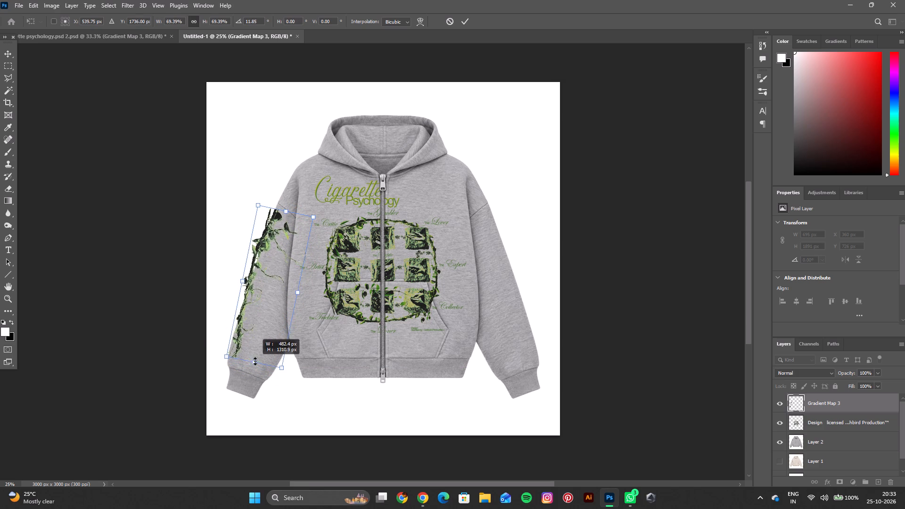
left_click_drag(255, 361, 256, 357)
left_click_drag(259, 332, 255, 336)
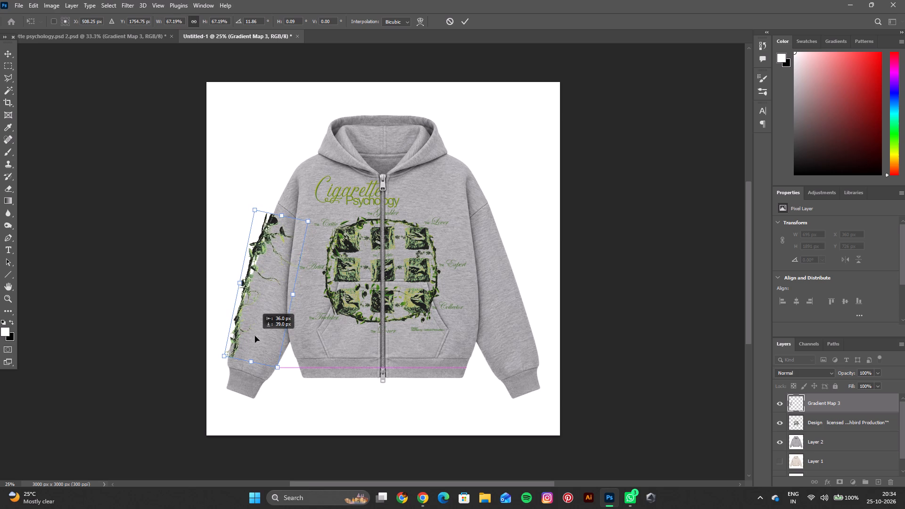
left_click_drag(255, 336, 258, 337)
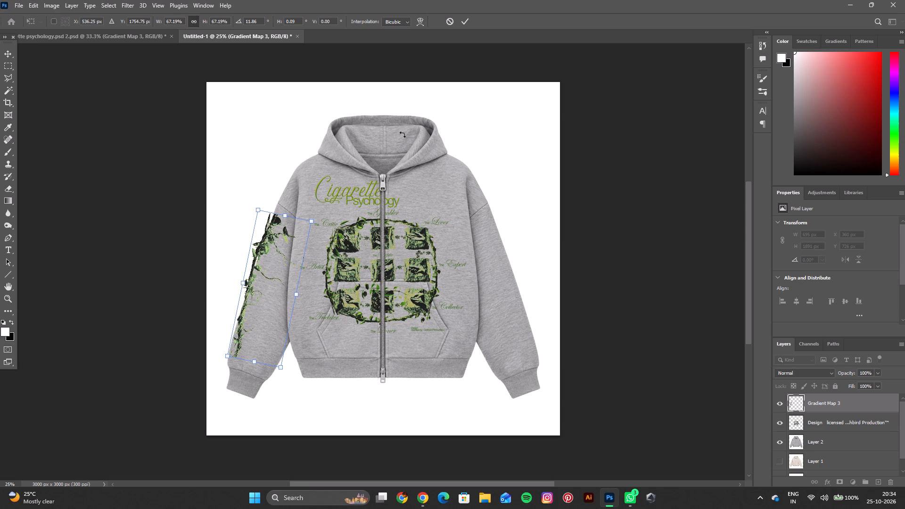
left_click(465, 29)
left_click(465, 22)
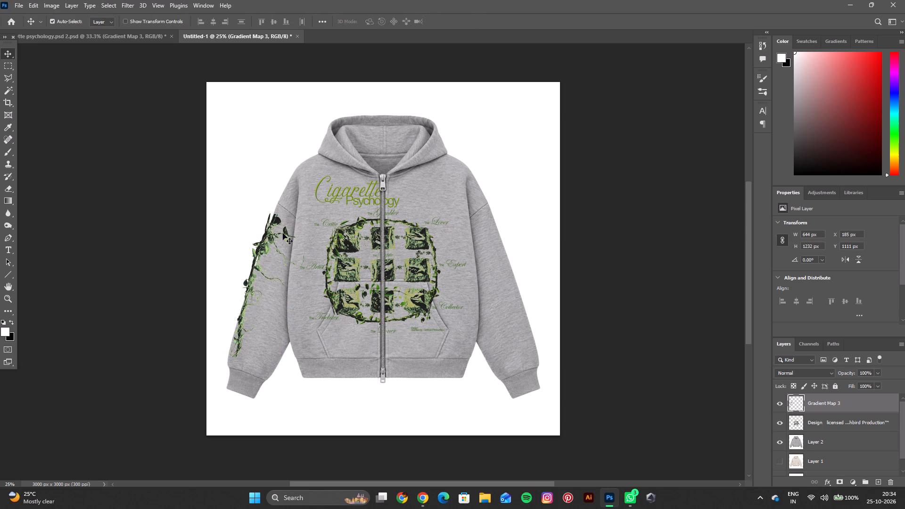
Add a layer mask to Gradient Map 3 and brush out the long upper tendril crossing from the sleeve towards the hoodie body.
key("ctrl+equal")
key("ctrl+equal")
key("space")
key("space")
key("space")
key("space")
key("space")
key("space")
key("space")
key("space")
key("space")
key("space")
key("space")
key("space")
key("space")
key("space")
key("space")
key("space")
key("space")
key("space")
key("space")
key("space")
left_click_drag(299, 268, 408, 238)
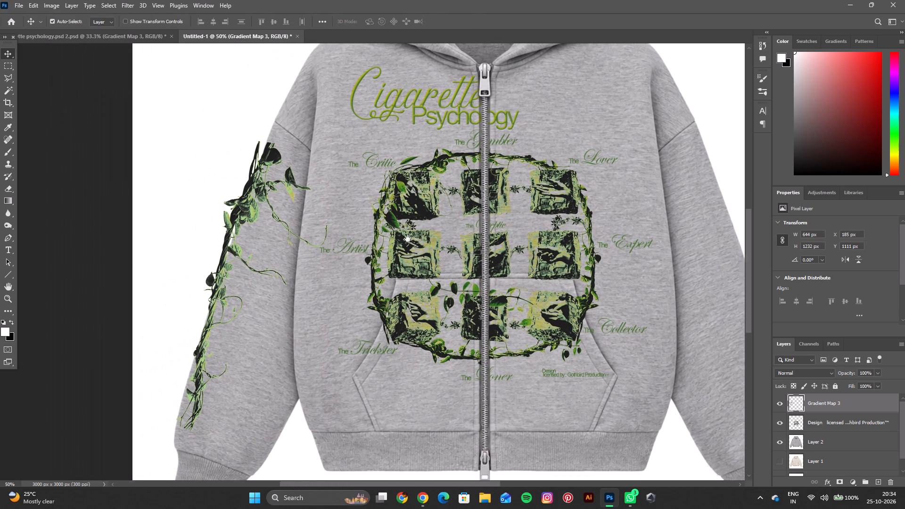
left_click_drag(408, 238, 429, 223)
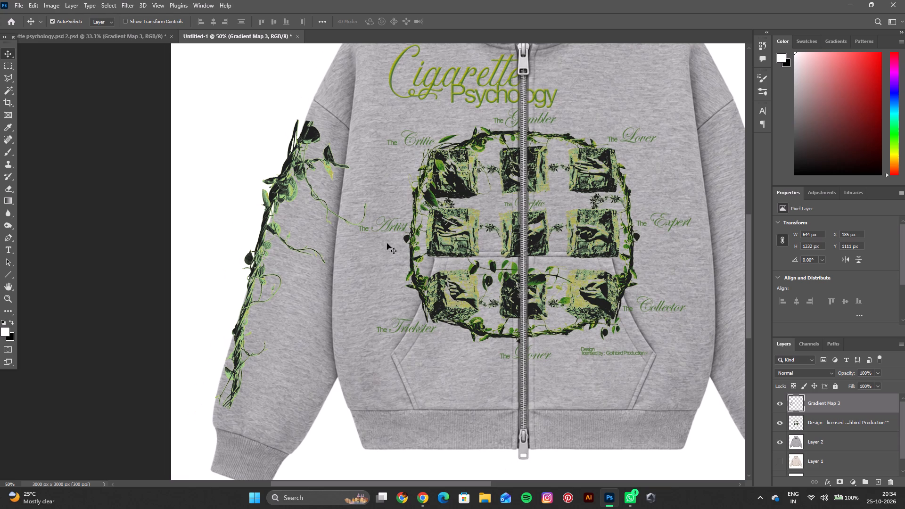
left_click(841, 484)
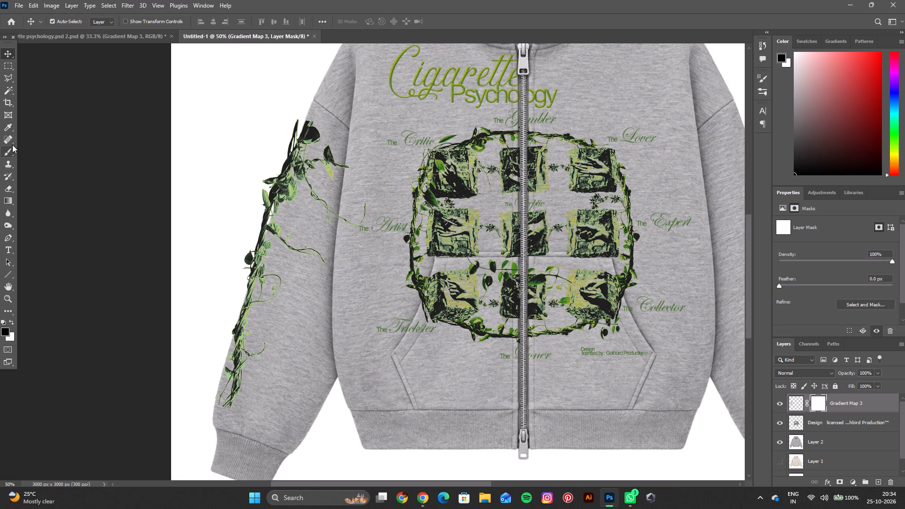
left_click(11, 152)
left_click(348, 224)
left_click(342, 216)
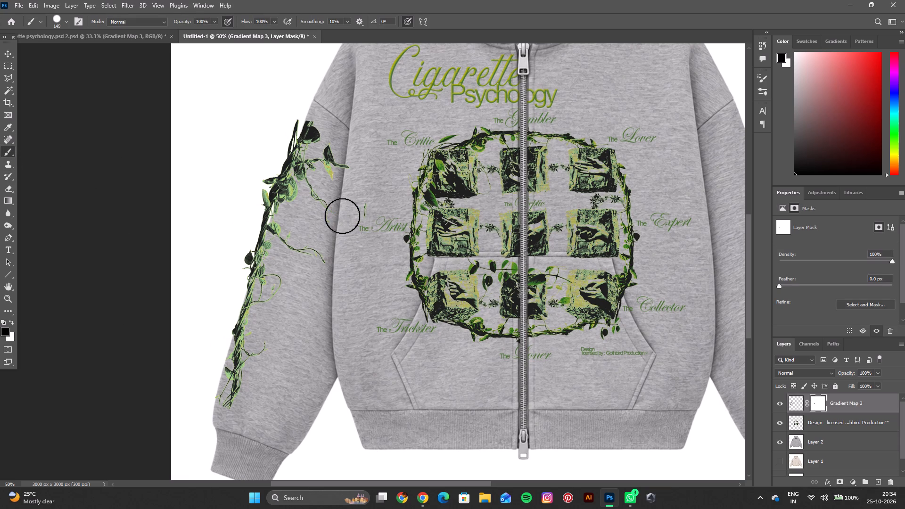
left_click(345, 202)
left_click(341, 197)
left_click(339, 196)
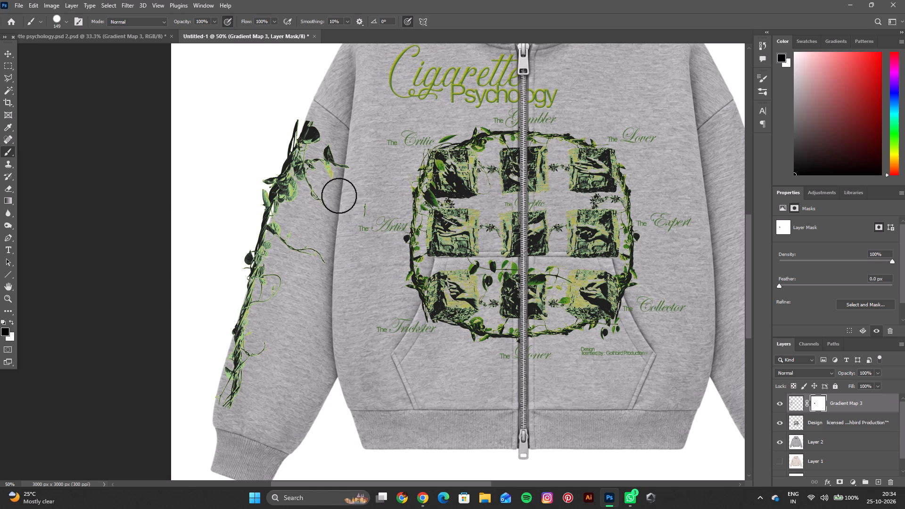
left_click(337, 196)
left_click(341, 208)
left_click(337, 208)
left_click(333, 222)
Mask out the lower side branch reaching across the sleeve, brushing from its outer tip back towards the leaf beside the stem.
left_click(335, 260)
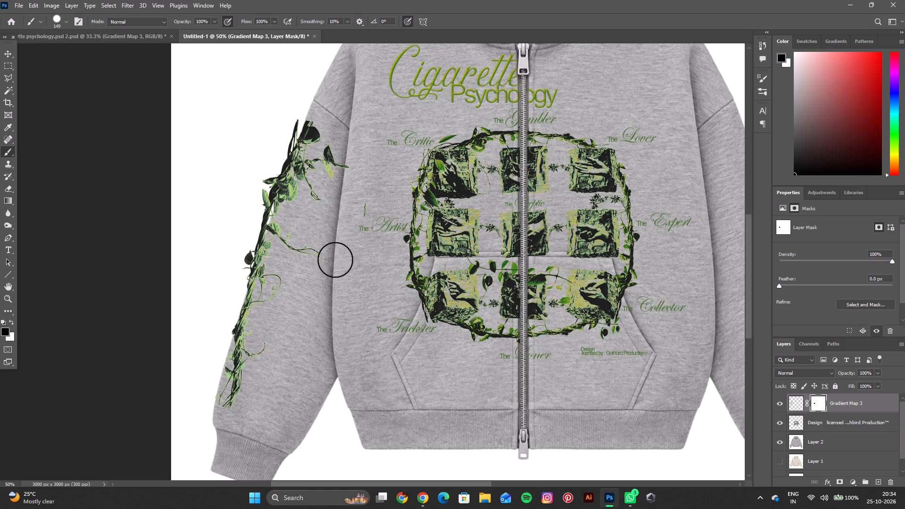
left_click(333, 250)
left_click(324, 244)
left_click(323, 249)
left_click(311, 235)
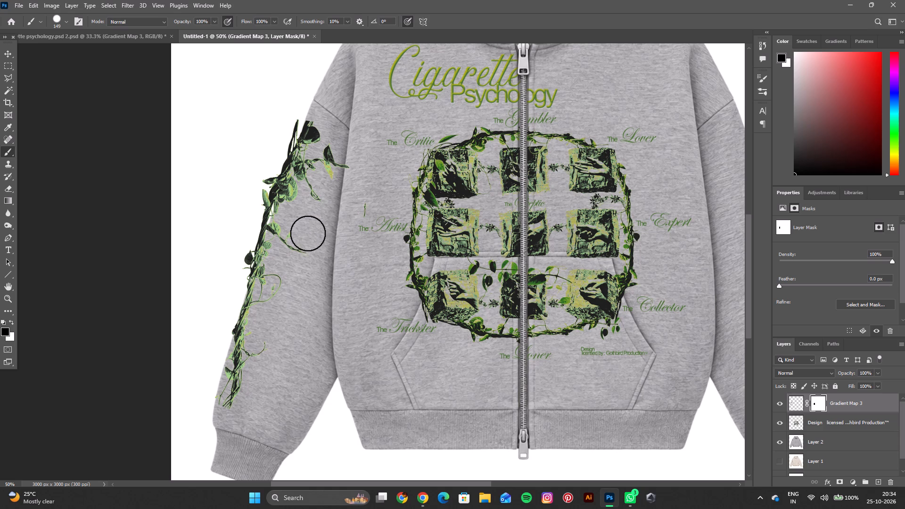
left_click(308, 233)
left_click(304, 234)
left_click(306, 237)
left_click(317, 252)
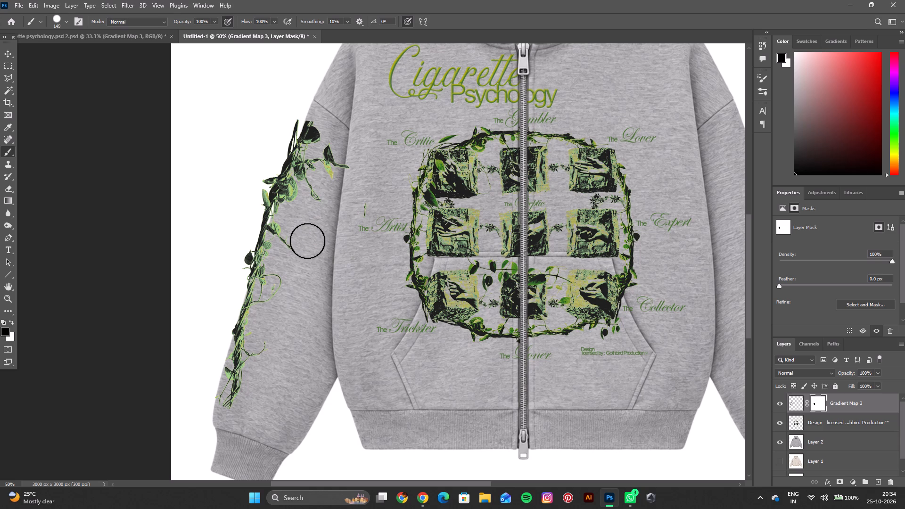
double_click(307, 241)
triple_click(304, 239)
double_click(301, 238)
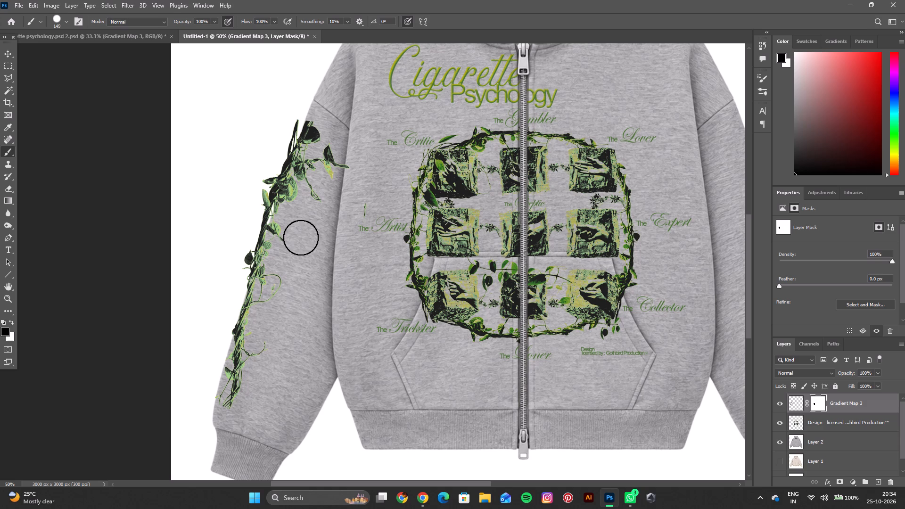
left_click(300, 238)
left_click(288, 254)
Brush out the leftover ends of the lower branch and upper tendril on the mask at close range.
key("ctrl+equal")
key("ctrl+equal")
key("ctrl+equal")
key("ctrl+equal")
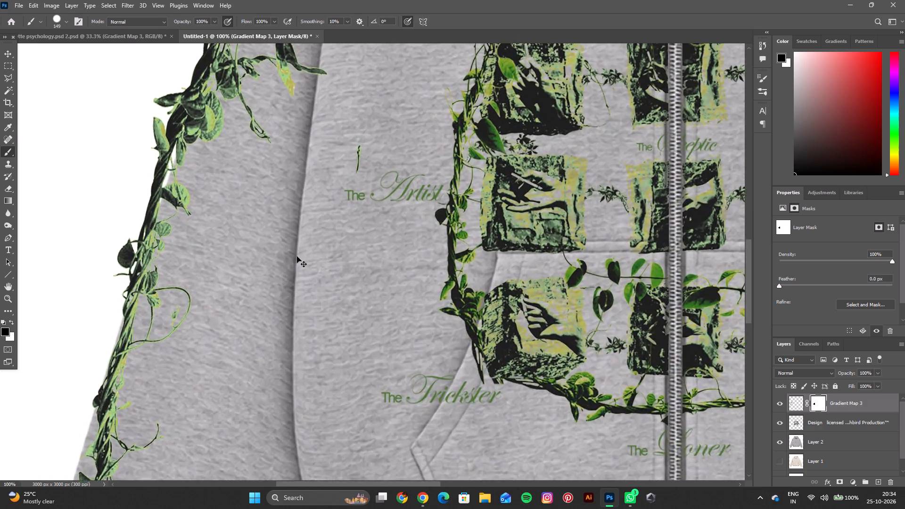
key("space")
key("space")
key("space")
key("space")
key("space")
key("space")
key("space")
key("space")
key("space")
key("space")
key("space")
key("space")
key("space")
key("space")
key("space")
key("space")
key("space")
key("space")
key("space")
key("space")
left_click_drag(307, 261, 610, 335)
left_click(377, 251)
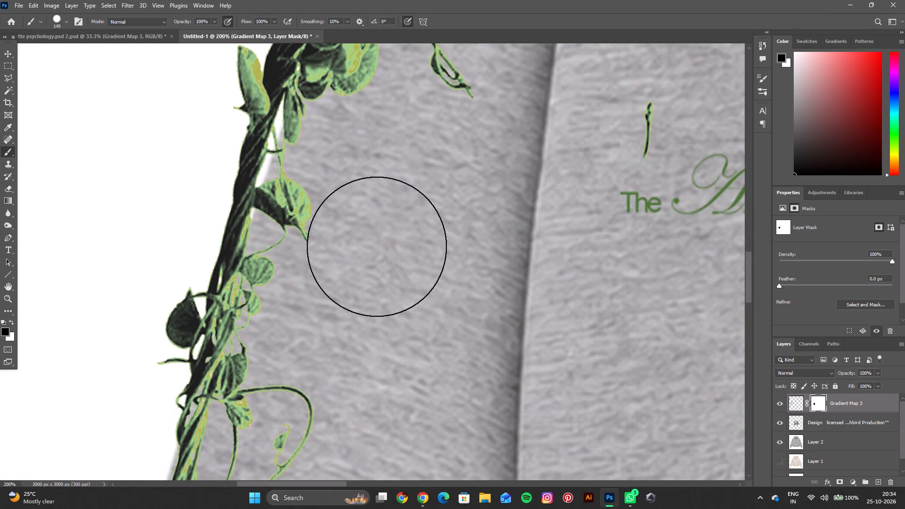
left_click(374, 244)
key("space")
key("space")
key("space")
key("space")
key("space")
key("space")
key("space")
key("space")
key("space")
left_click_drag(476, 198, 432, 329)
left_click(453, 236)
left_click(440, 215)
left_click(428, 199)
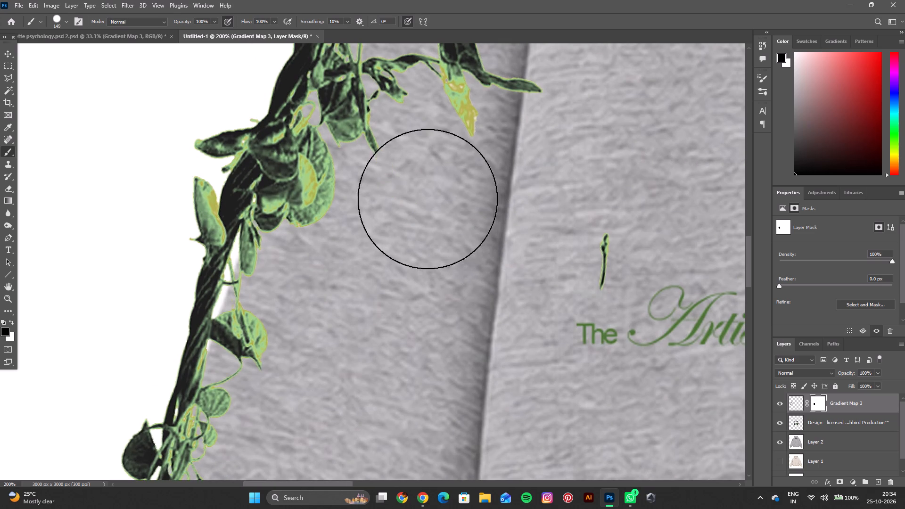
Reduce the mask brush size to 67 px and hide the thin tendril tip hanging below the upper leaves.
right_click(421, 190)
left_click(492, 211)
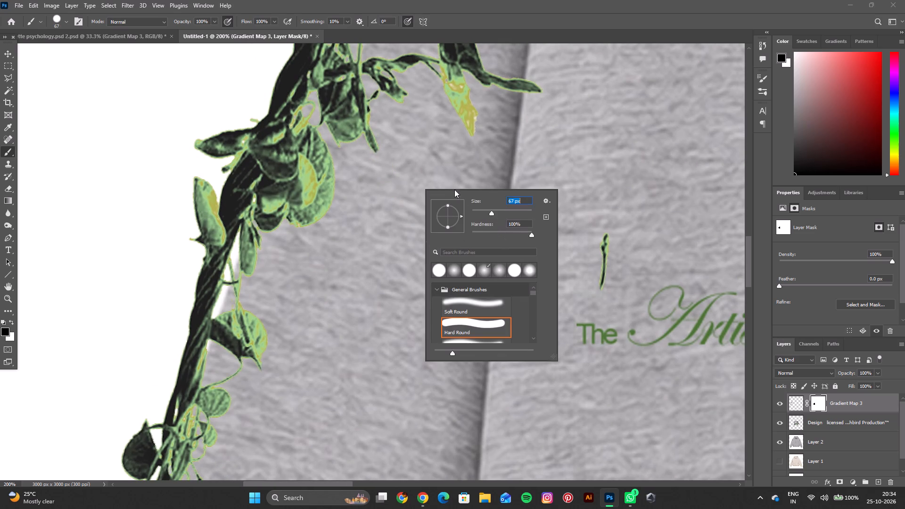
left_click(395, 161)
left_click(395, 152)
left_click(392, 145)
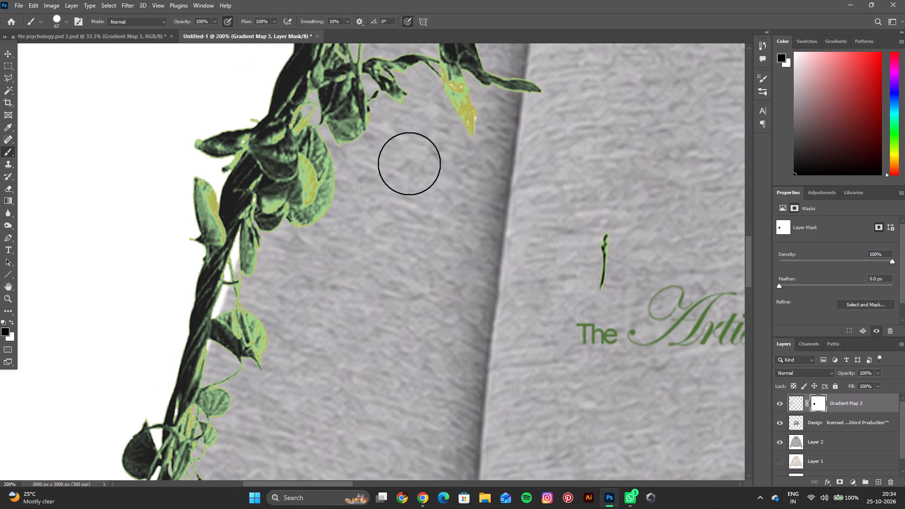
left_click(391, 145)
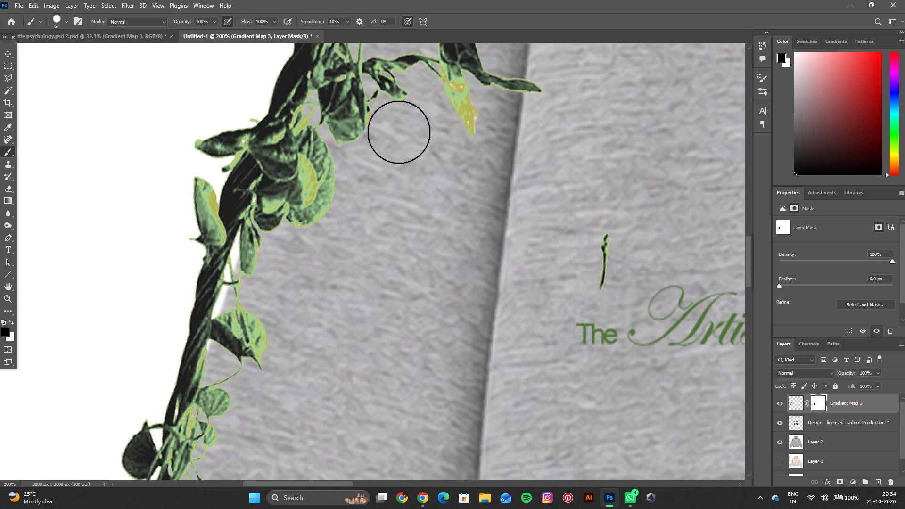
left_click(399, 131)
Mask out the yellow and dark leaves near the sleeve seam, and trim the tip of the branch that carried them.
key("space")
key("space")
key("space")
key("space")
key("space")
key("space")
key("space")
key("space")
key("space")
key("space")
key("space")
key("space")
left_click_drag(433, 172, 375, 267)
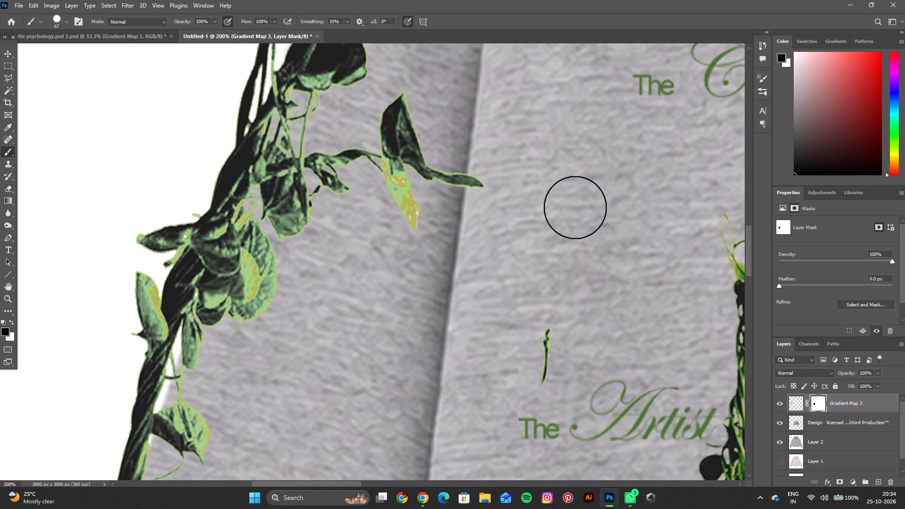
left_click(409, 229)
left_click(394, 199)
left_click(382, 192)
left_click(474, 184)
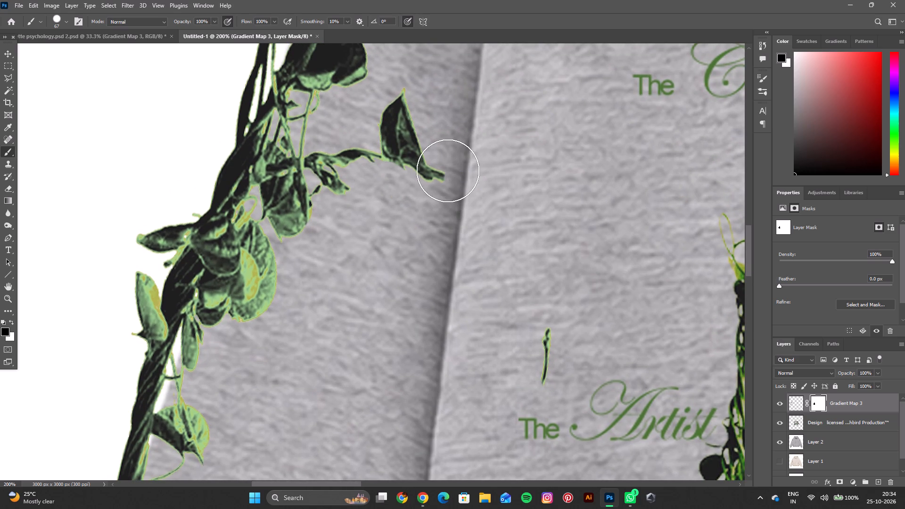
left_click_drag(442, 166, 440, 161)
left_click(416, 142)
left_click(404, 115)
left_click(400, 126)
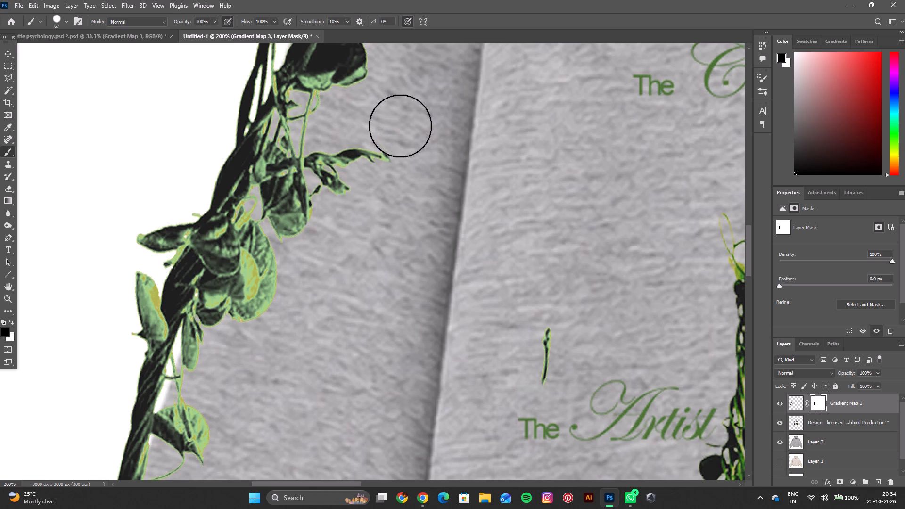
left_click(404, 135)
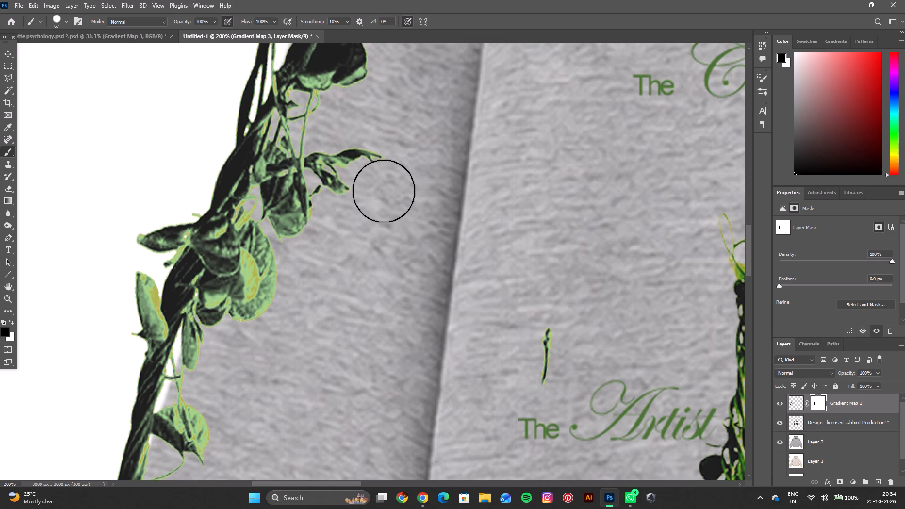
left_click(390, 132)
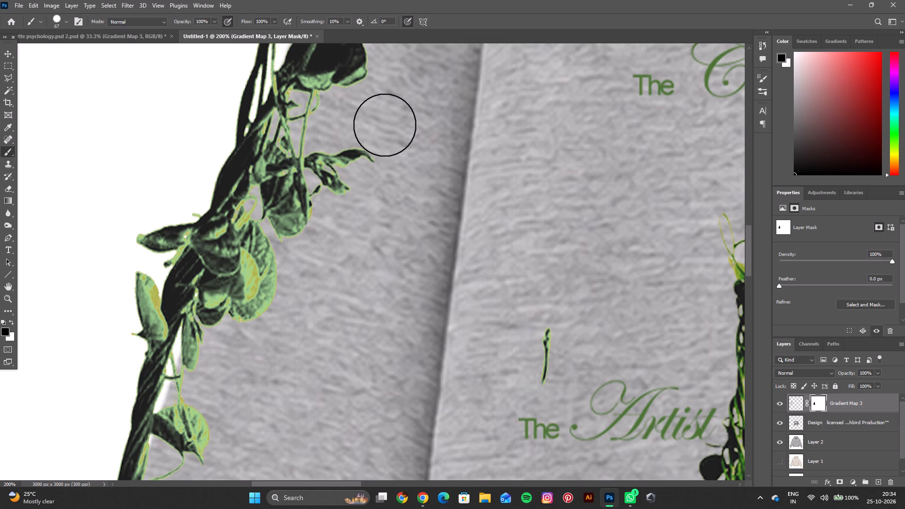
left_click(380, 124)
key("space")
key("space")
key("space")
key("space")
key("space")
key("space")
key("space")
key("space")
key("space")
key("space")
key("space")
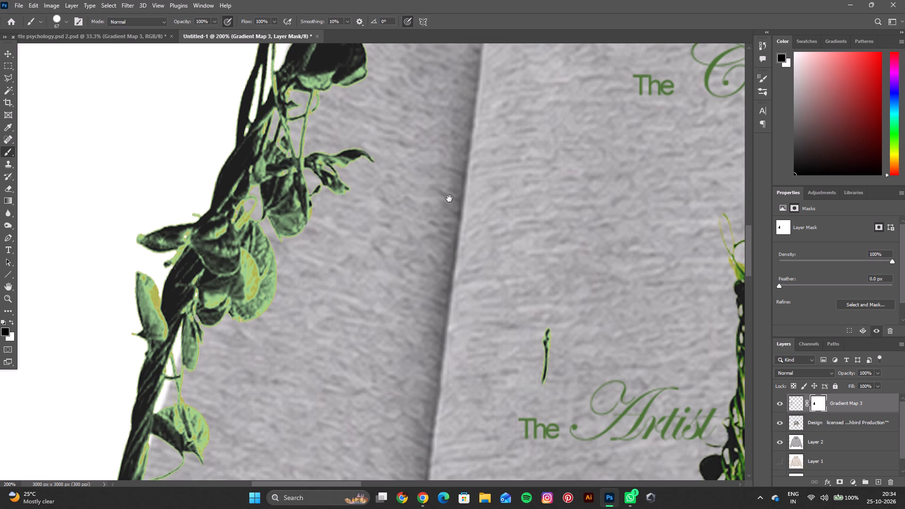
left_click_drag(449, 198, 461, 235)
key("ctrl+minus")
key("ctrl+minus")
key("ctrl+minus")
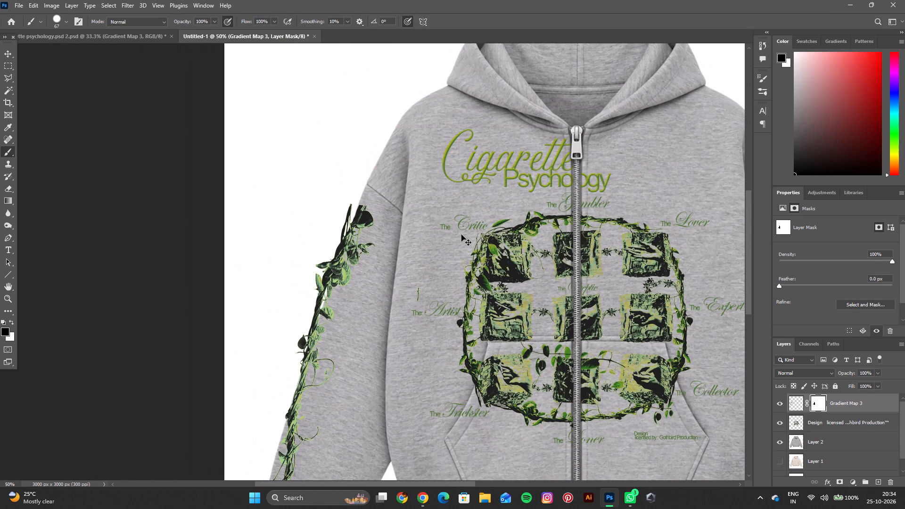
Set the blend mode of the sleeve vine layer, Gradient Map 3, to Multiply.
key("space")
key("space")
key("space")
key("space")
key("space")
key("space")
key("space")
key("space")
key("space")
key("space")
key("space")
key("space")
key("space")
key("space")
key("space")
key("space")
key("space")
key("space")
key("space")
key("space")
left_click_drag(462, 234, 511, 167)
left_click(15, 56)
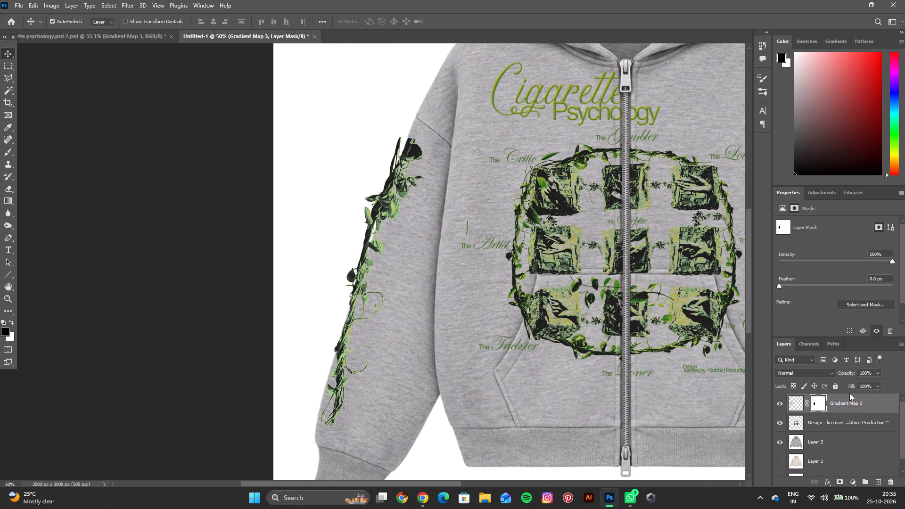
left_click(802, 410)
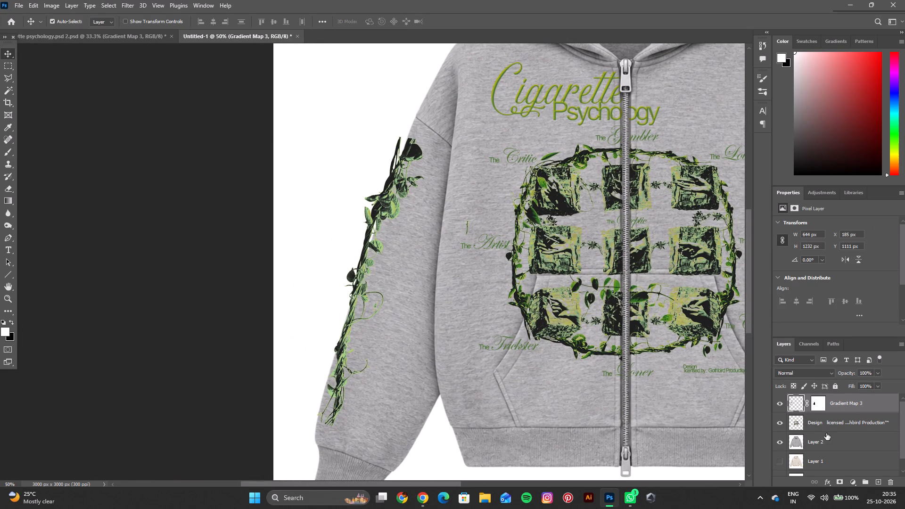
left_click(814, 376)
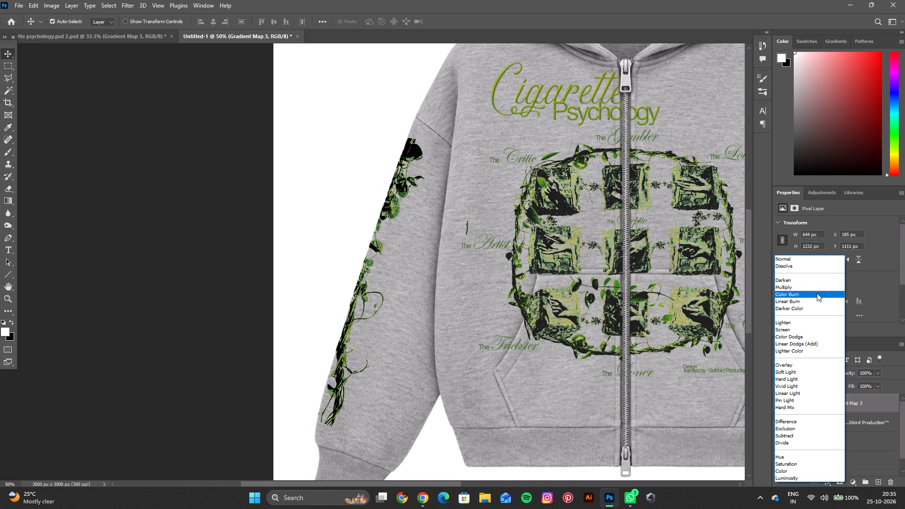
left_click(818, 288)
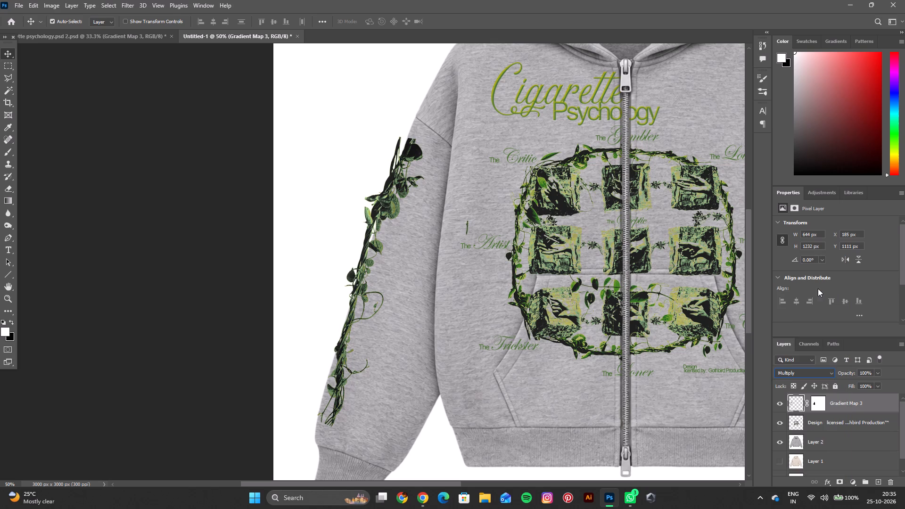
Lower the sleeve vine layer's opacity to 24% so the sleeve edge shows through.
left_click(880, 372)
left_click(843, 383)
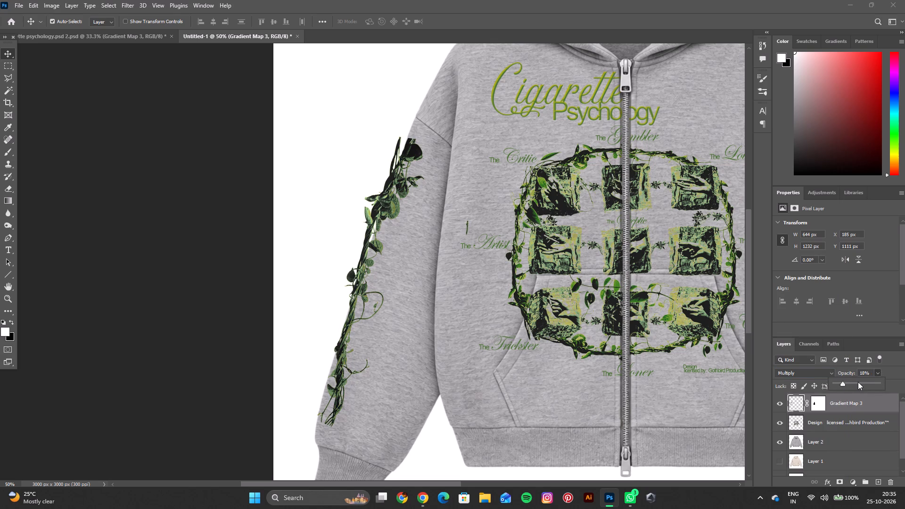
left_click(858, 382)
left_click(845, 382)
Add a layer mask to the grey hoodie layer, Layer 2.
key("space")
key("space")
key("space")
key("space")
key("space")
key("space")
key("space")
key("space")
key("space")
key("space")
key("space")
key("space")
key("space")
key("space")
key("space")
left_click_drag(434, 263, 523, 279)
left_click(823, 451)
left_click(839, 482)
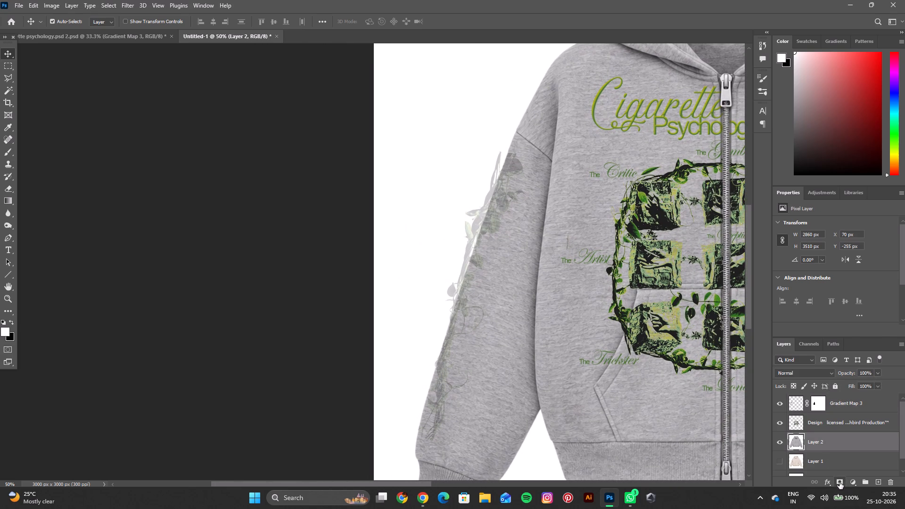
Trace a polygonal selection along the sleeve's outer edge, closing it around the vine parts that spill onto the white background.
key("space")
key("space")
key("space")
key("space")
key("space")
key("space")
key("space")
key("space")
key("space")
key("space")
key("space")
key("space")
key("space")
key("space")
left_click_drag(601, 354, 605, 361)
key("ctrl+equal")
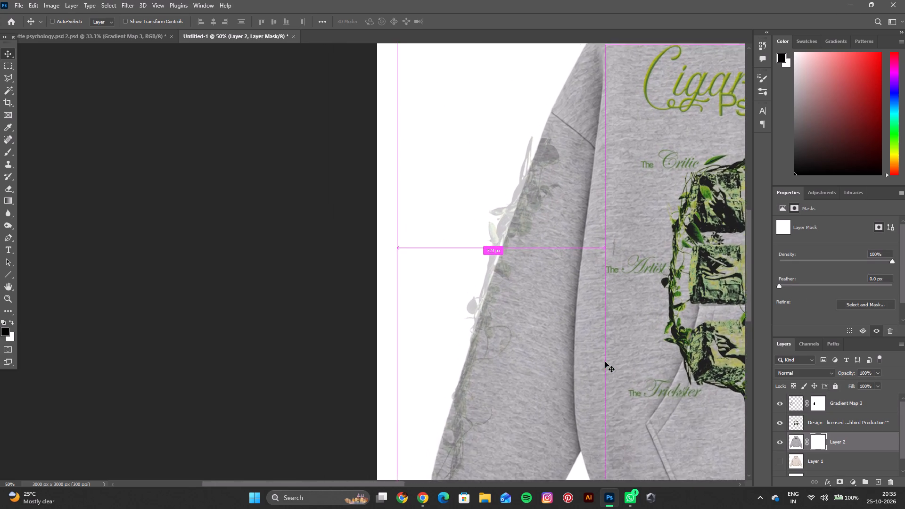
key("space")
key("space")
key("space")
key("space")
key("space")
key("space")
key("space")
key("space")
key("space")
key("space")
key("space")
key("space")
key("space")
key("space")
key("space")
key("space")
key("space")
key("space")
key("space")
key("space")
left_click_drag(609, 365, 532, 317)
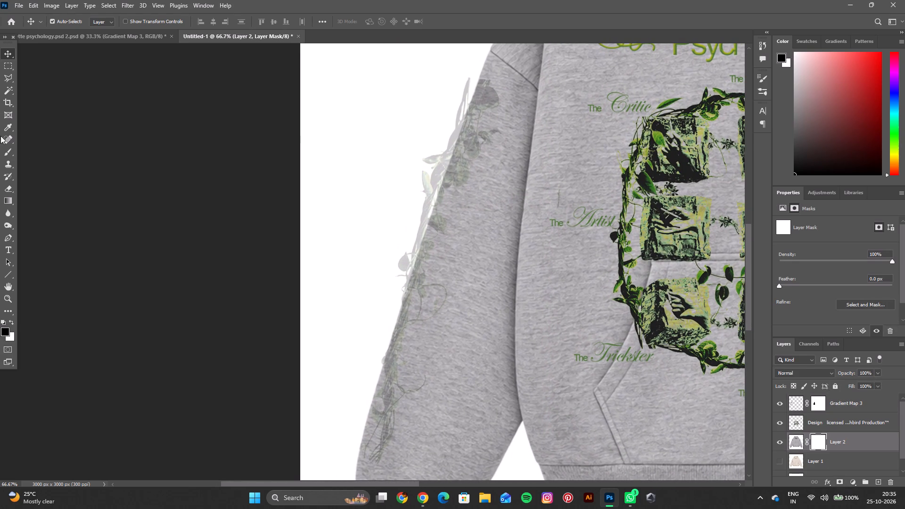
left_click(8, 78)
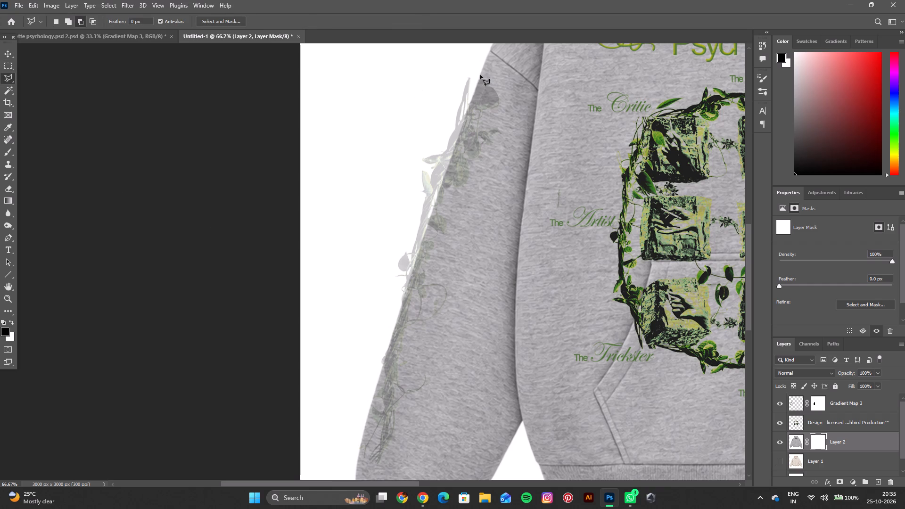
left_click(480, 75)
left_click(475, 92)
left_click(468, 108)
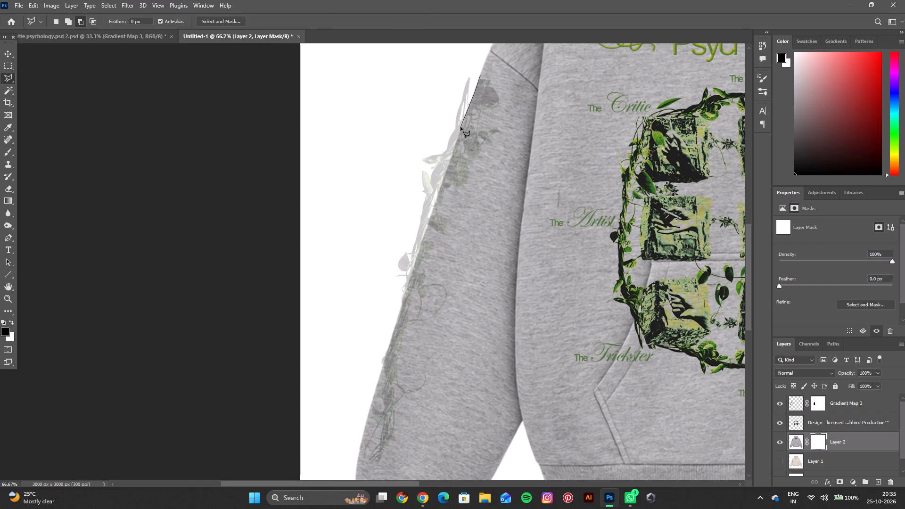
left_click(461, 129)
left_click(451, 156)
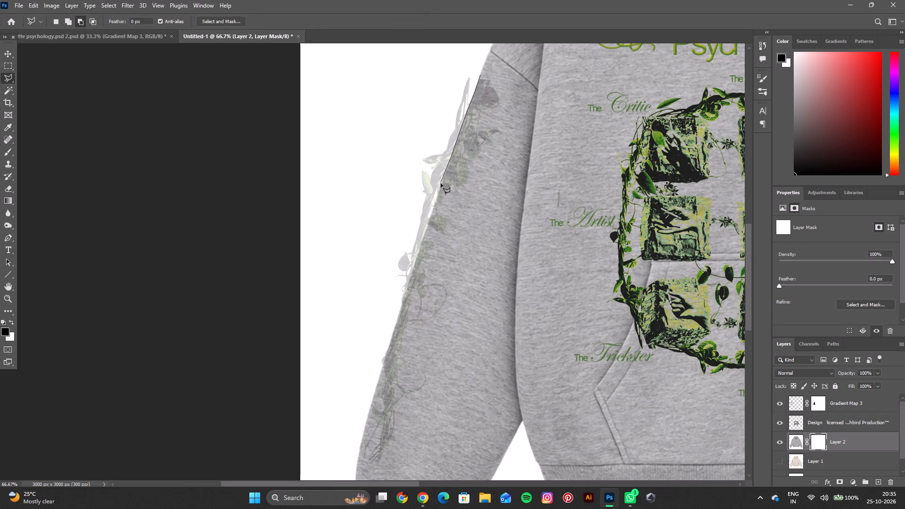
left_click(441, 186)
left_click(430, 214)
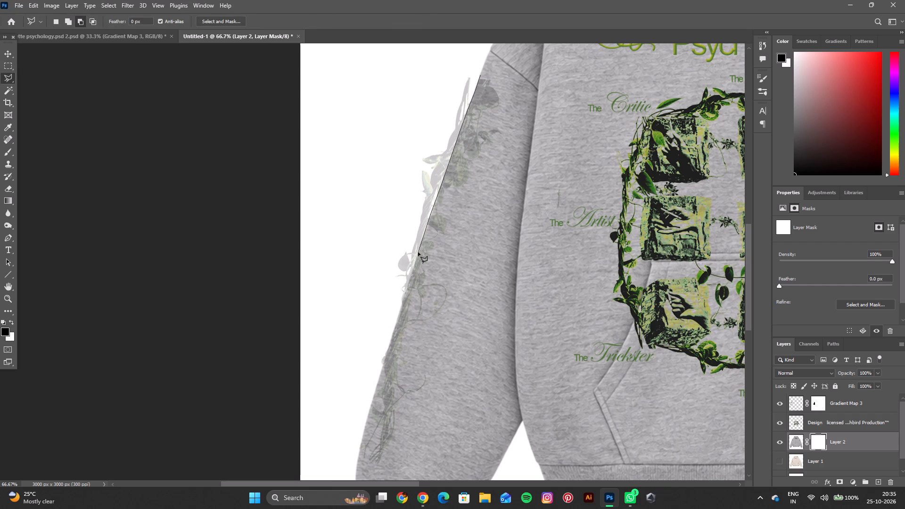
left_click(418, 252)
left_click(407, 287)
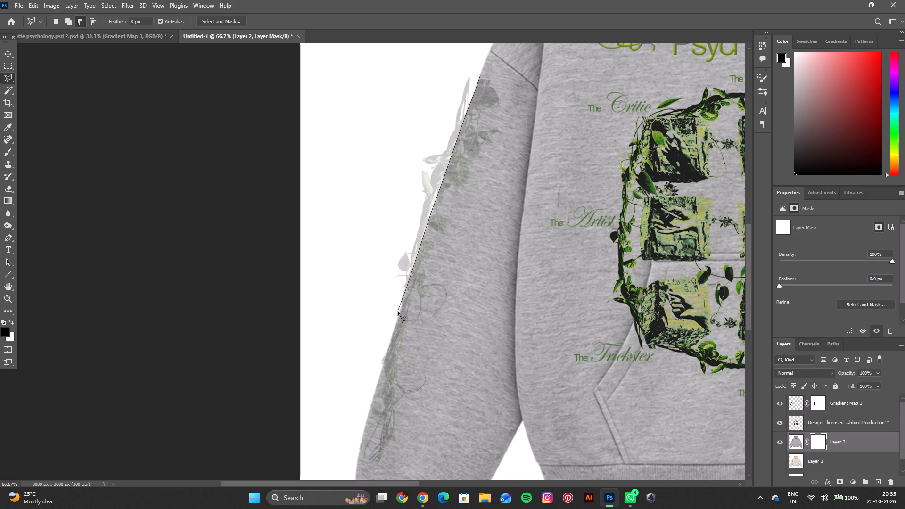
left_click(398, 317)
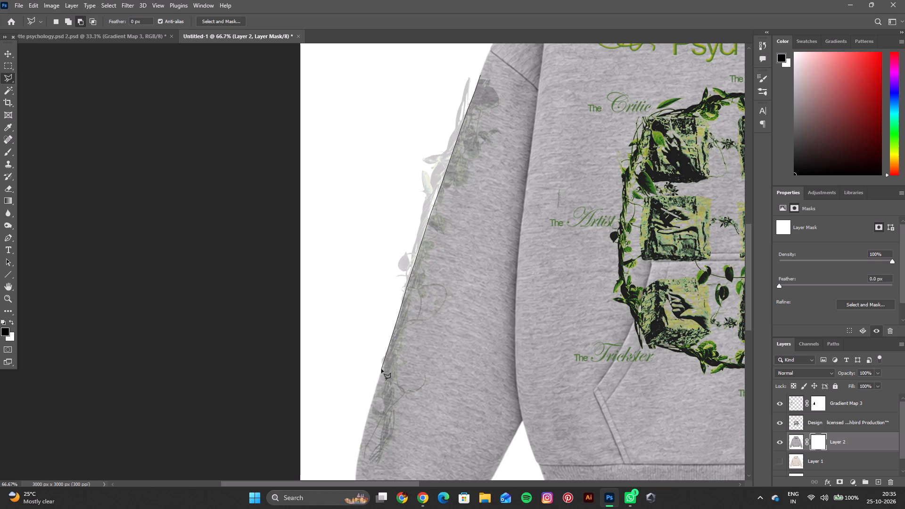
left_click(382, 369)
left_click(372, 397)
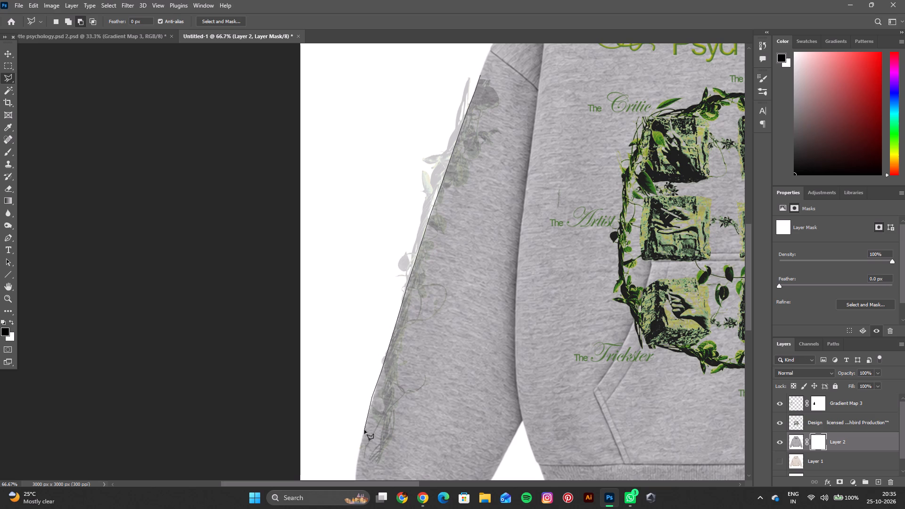
left_click(363, 433)
left_click(355, 463)
left_click_drag(329, 432, 329, 423)
left_click_drag(318, 264, 320, 258)
left_click(372, 111)
left_click(461, 55)
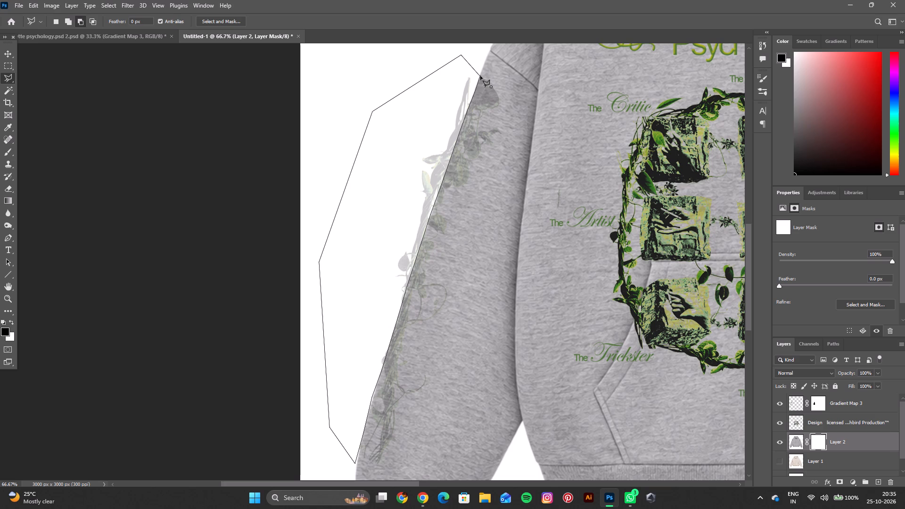
left_click(480, 76)
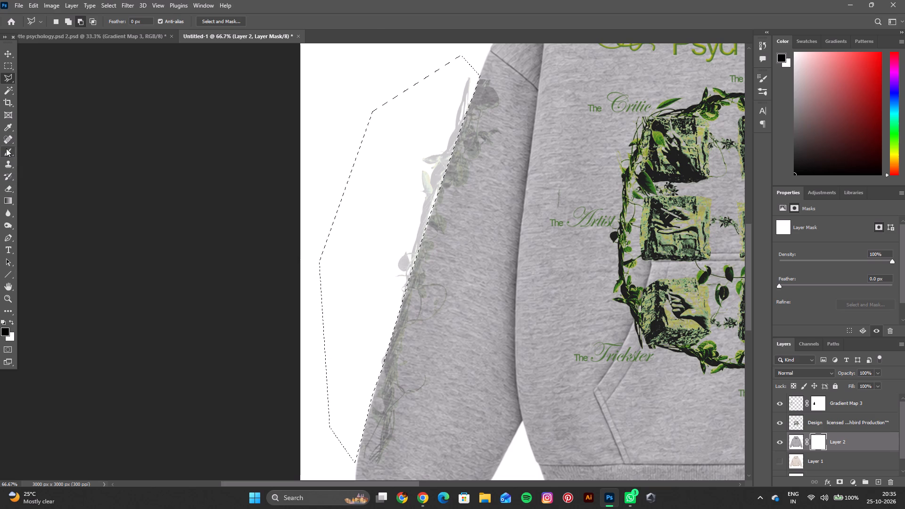
Brush black inside the selection along the upper sleeve edge on the grey hoodie layer's mask.
left_click(6, 148)
left_click_drag(475, 75, 456, 158)
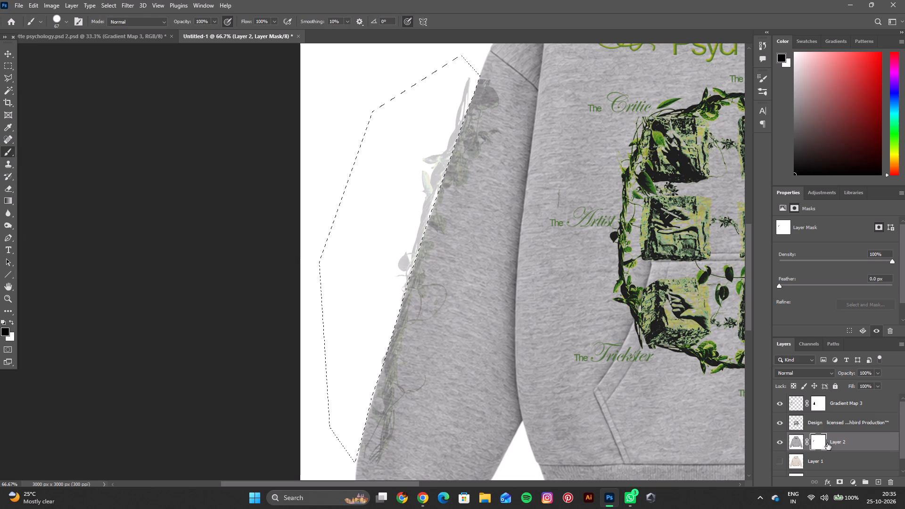
left_click(822, 440)
scroll(846, 446, "up", 4)
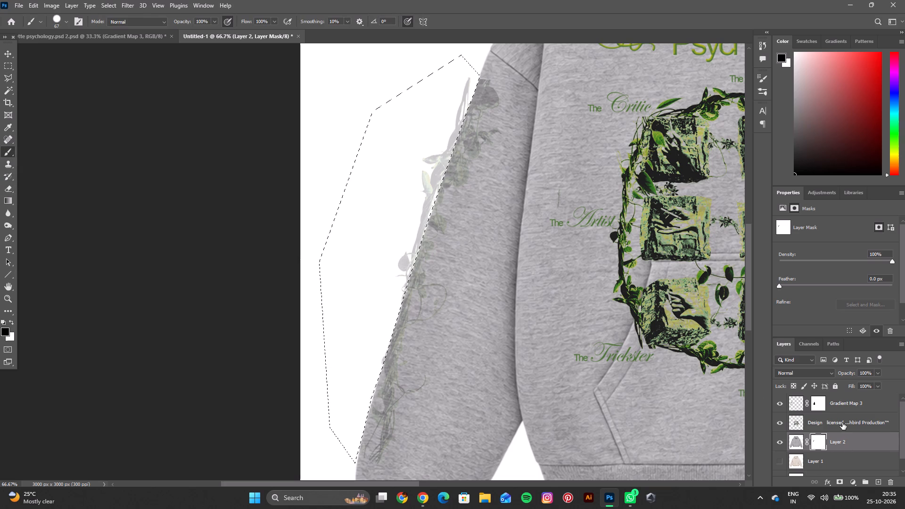
Mask out the vine parts beyond the sleeve edge on Gradient Map 3's mask, redoing the strokes as needed, and clear the selection.
left_click(823, 395)
left_click(821, 402)
left_click_drag(469, 82, 408, 249)
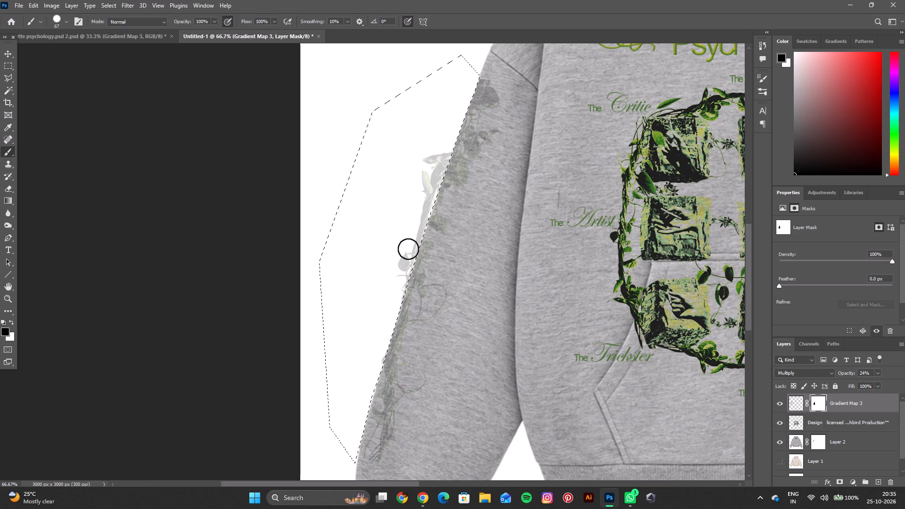
left_click_drag(408, 249, 343, 508)
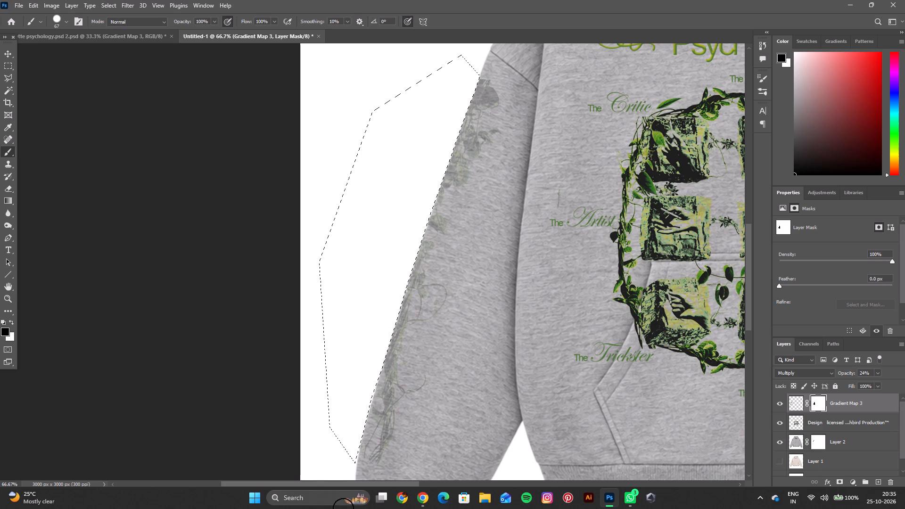
left_click_drag(343, 508, 444, 136)
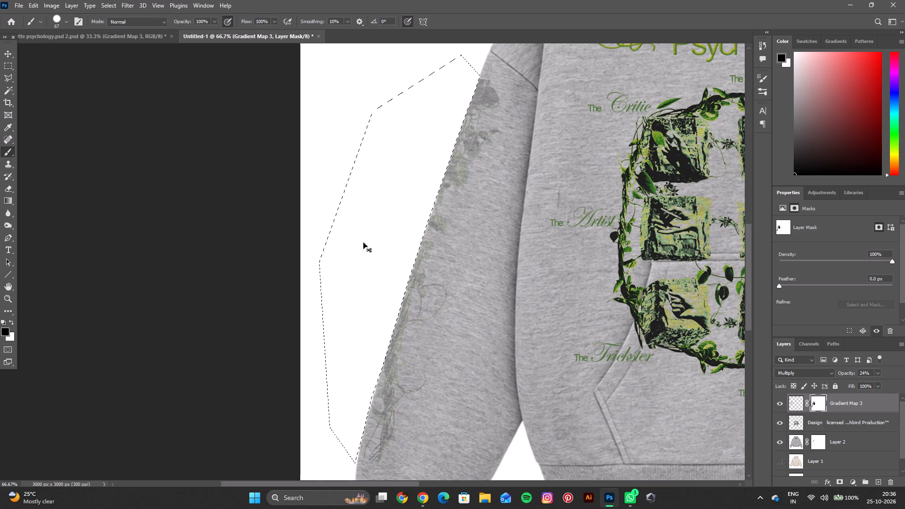
key("ctrl+z")
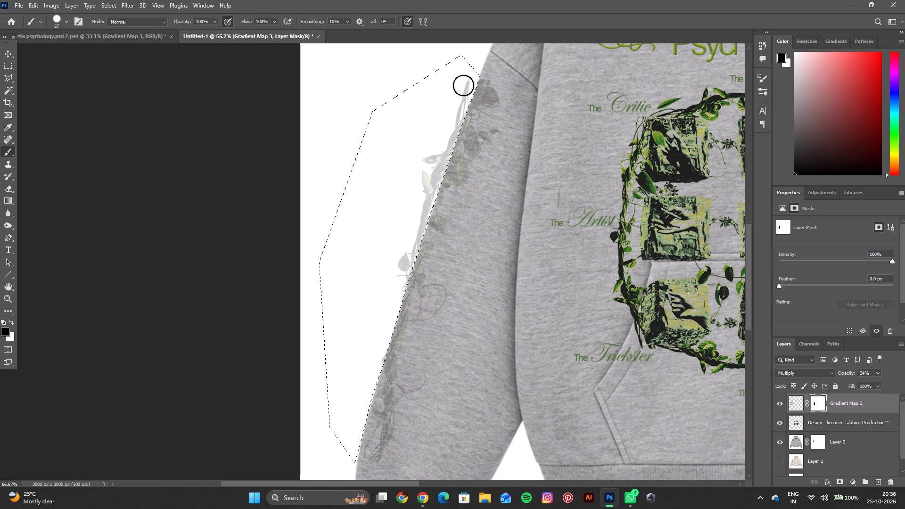
left_click_drag(467, 76, 433, 151)
key("ctrl+z")
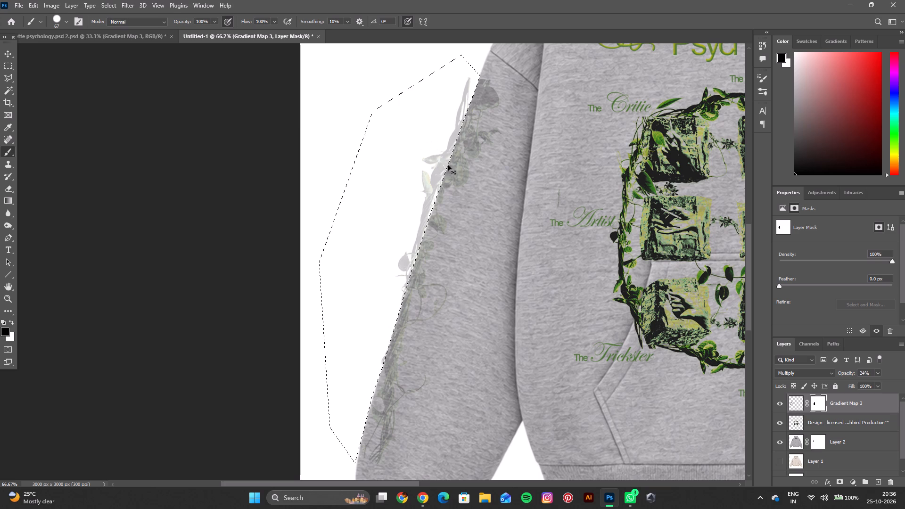
left_click_drag(476, 81, 462, 145)
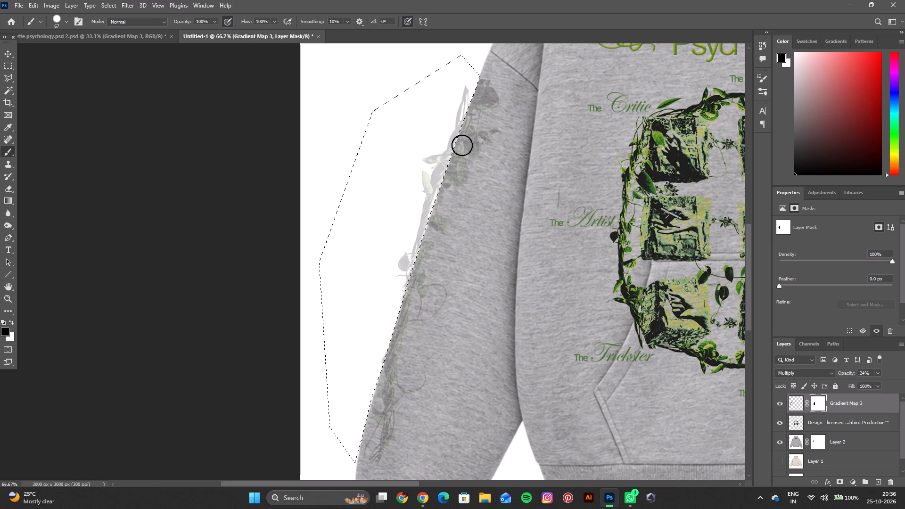
left_click_drag(462, 145, 472, 107)
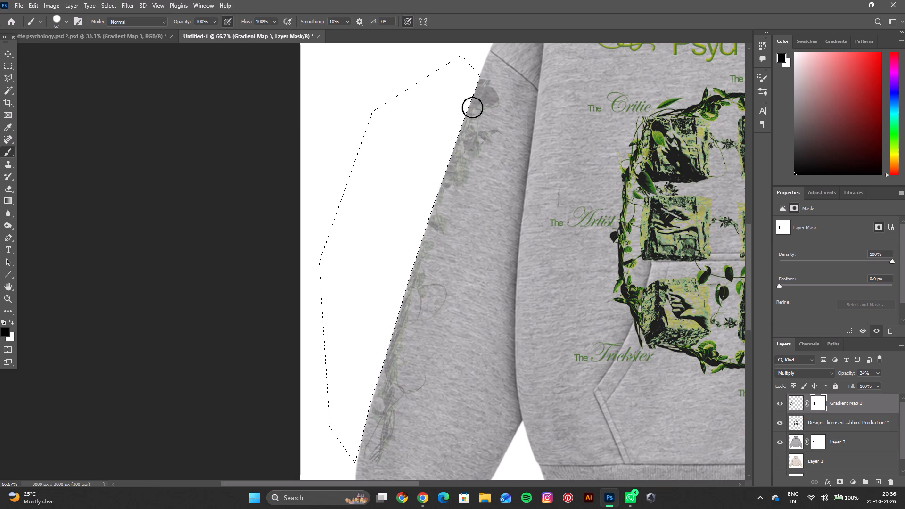
left_click_drag(472, 107, 470, 152)
key("ctrl+d")
Restore the trimmed sleeve vine layer to 100% opacity.
key("space")
key("space")
key("space")
key("space")
left_click_drag(501, 212, 439, 205)
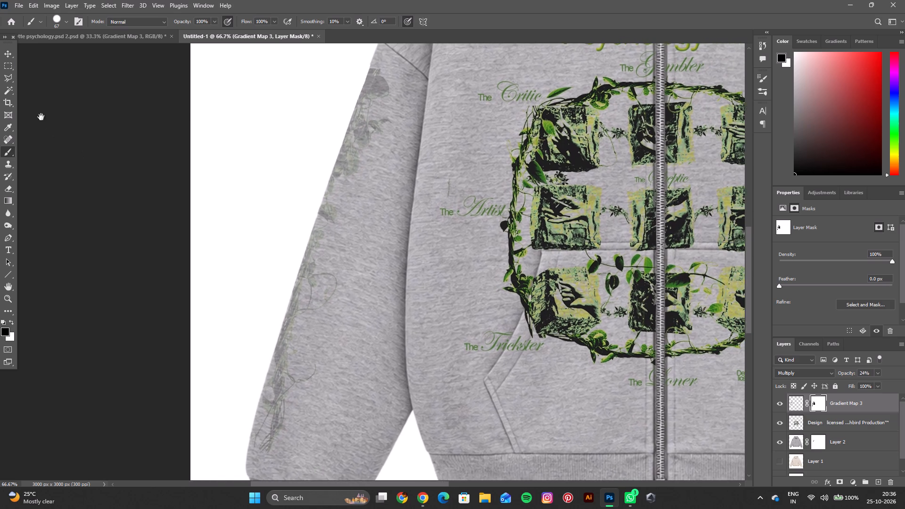
left_click(0, 52)
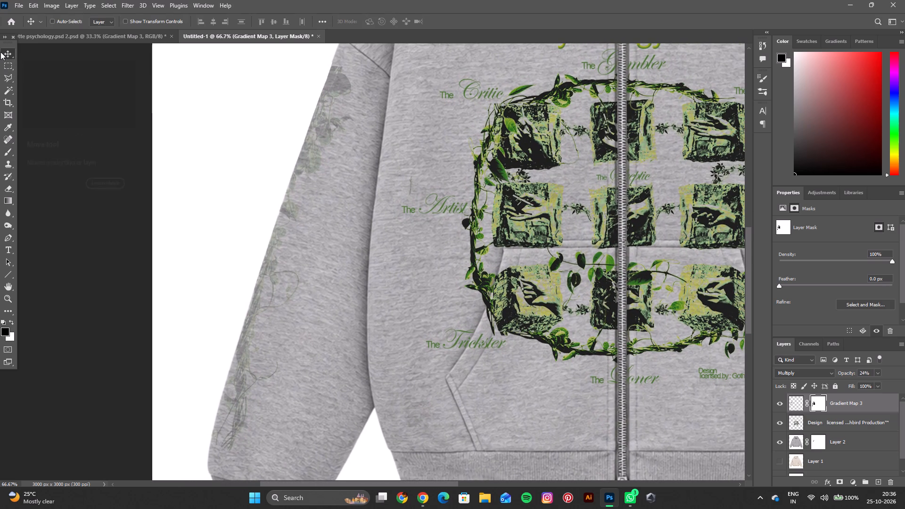
key("ctrl+minus")
key("ctrl+minus")
key("ctrl+equal")
key("space")
key("space")
key("space")
key("space")
key("space")
key("space")
key("space")
key("space")
key("space")
key("space")
key("space")
key("space")
key("space")
key("space")
key("space")
key("space")
key("space")
key("space")
key("space")
key("space")
left_click_drag(170, 69, 134, 96)
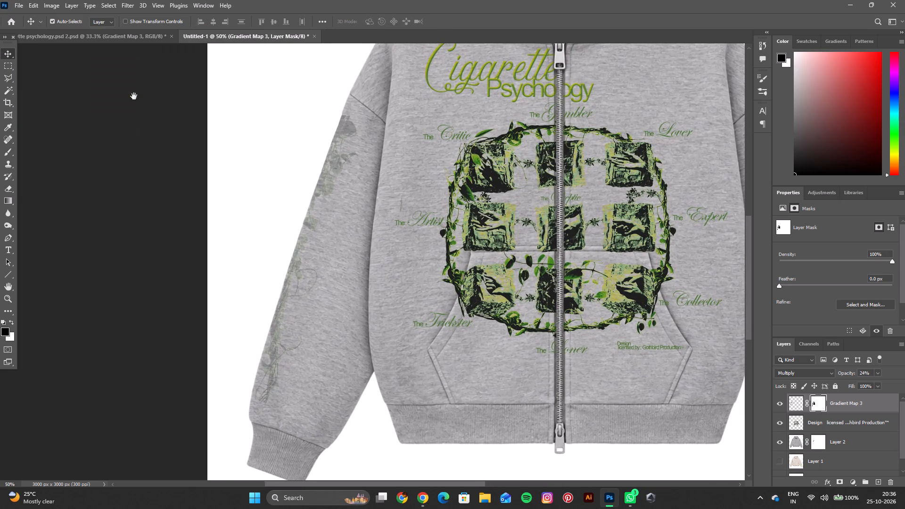
left_click_drag(134, 96, 102, 57)
key("ctrl+minus")
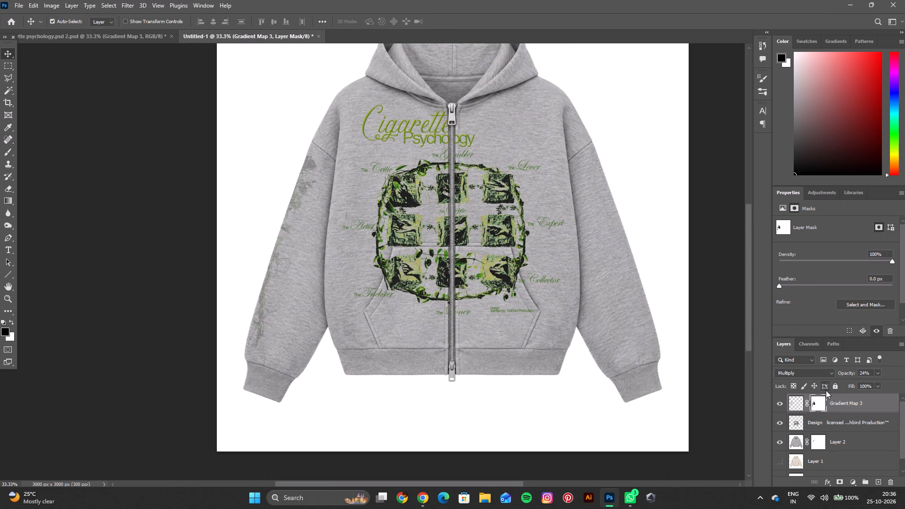
left_click(797, 401)
left_click(879, 375)
left_click_drag(876, 384, 893, 383)
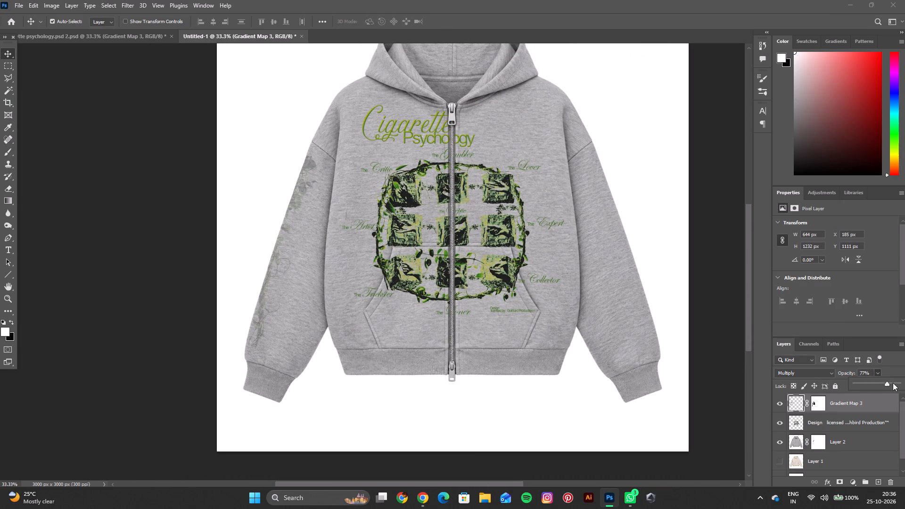
left_click_drag(893, 383, 904, 383)
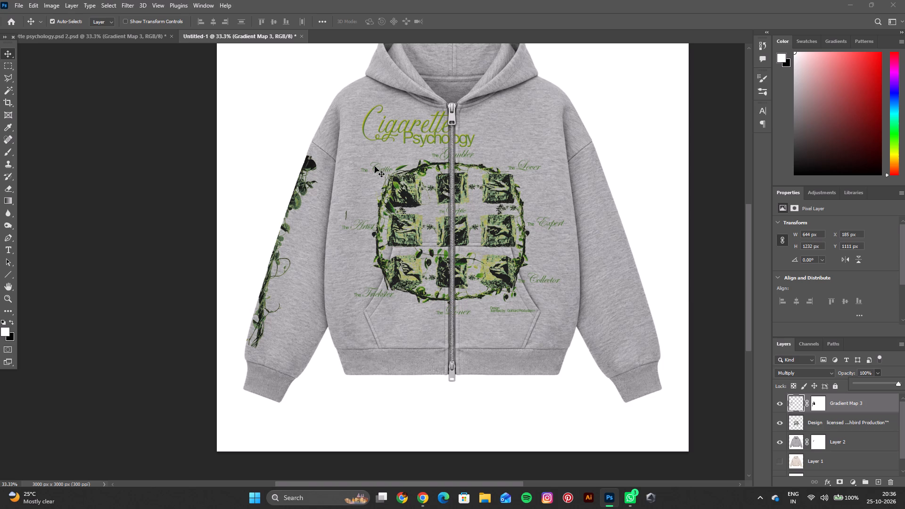
Duplicate the trimmed vine layer and flip the copy horizontally for the opposite sleeve.
key("ctrl+j")
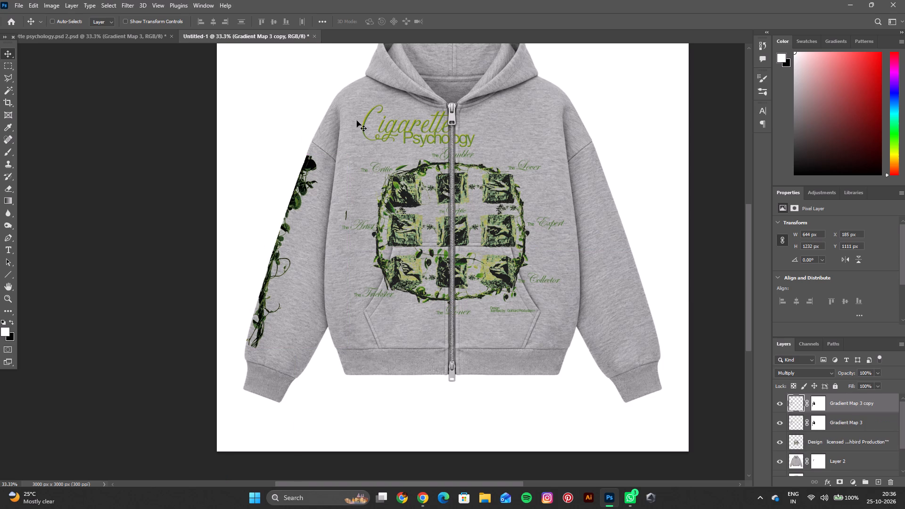
left_click(841, 263)
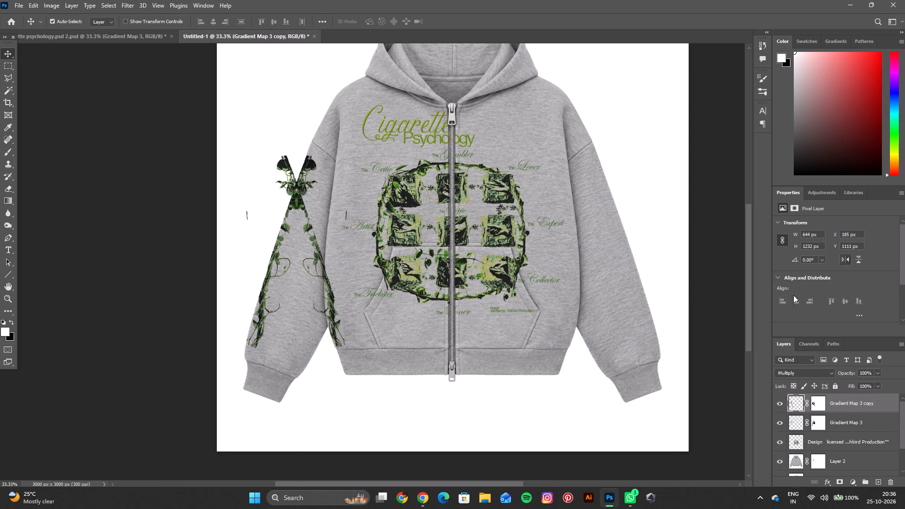
Move the flipped vine copy across the hoodie onto the opposite sleeve, keeping it level with the original vine.
left_click_drag(316, 258, 470, 255)
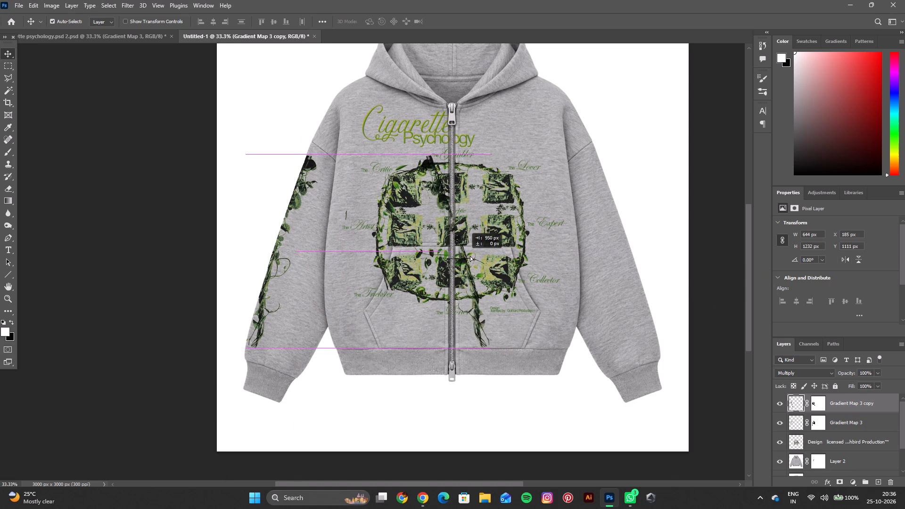
left_click_drag(470, 255, 618, 256)
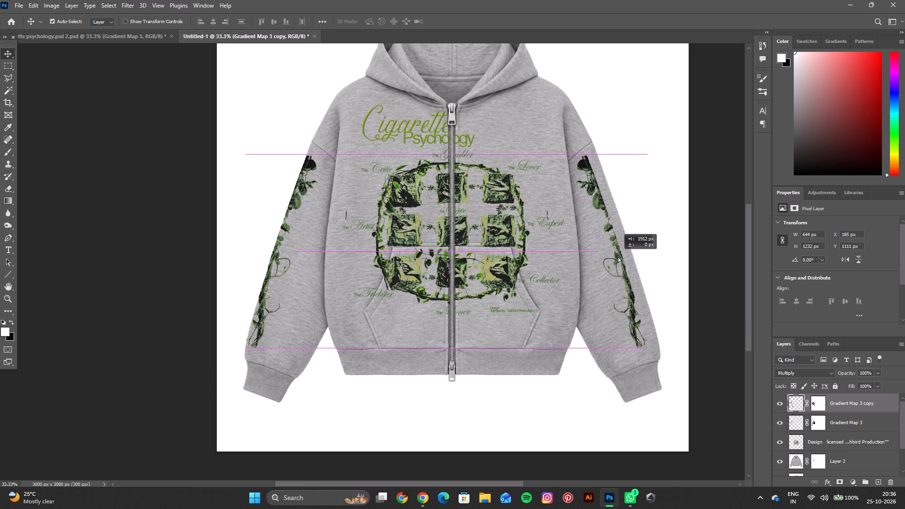
left_click_drag(618, 256, 627, 256)
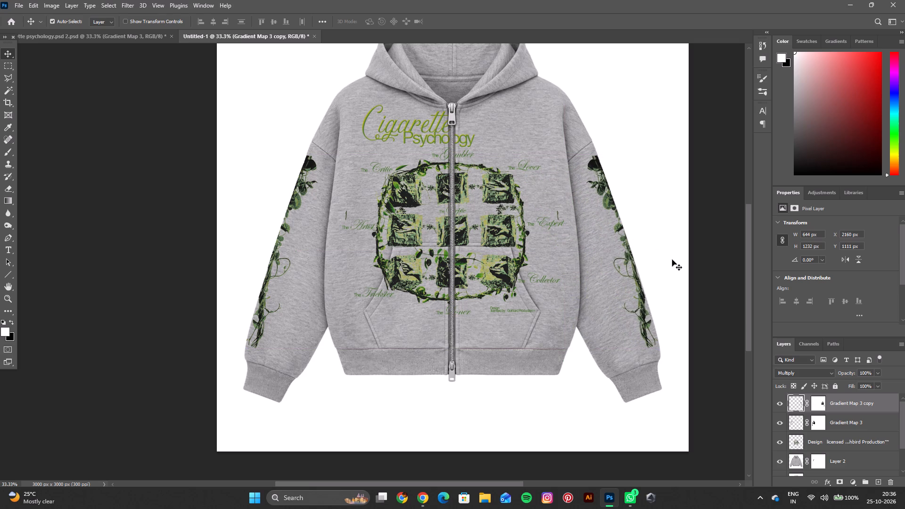
Nudge the flipped vine copy 4 px toward the sleeve's outer edge with Free Transform and apply it.
key("ctrl+minus")
key("ctrl+equal")
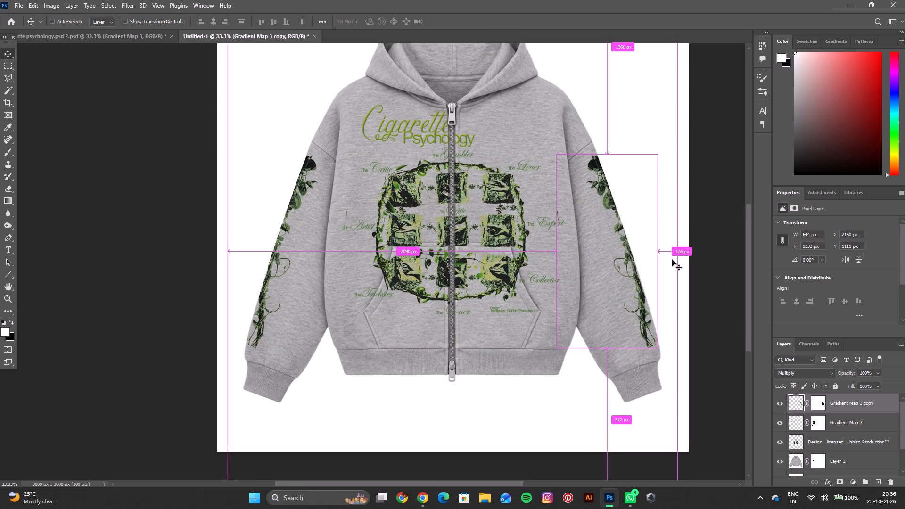
key("ctrl+equal")
key("space")
key("space")
key("space")
key("space")
key("space")
key("space")
key("space")
key("space")
key("space")
key("space")
key("space")
key("space")
key("space")
key("space")
key("space")
key("space")
key("space")
key("space")
key("space")
key("space")
left_click_drag(674, 265, 478, 297)
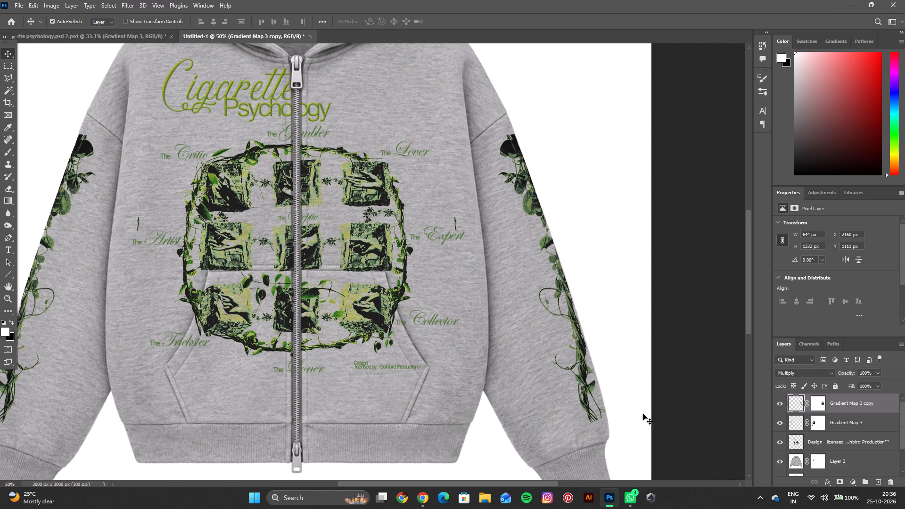
key("space")
key("space")
key("space")
key("space")
key("space")
key("space")
key("space")
key("space")
key("space")
key("space")
key("space")
key("space")
key("space")
key("space")
key("space")
key("space")
key("space")
key("space")
key("space")
key("space")
left_click_drag(493, 384, 510, 347)
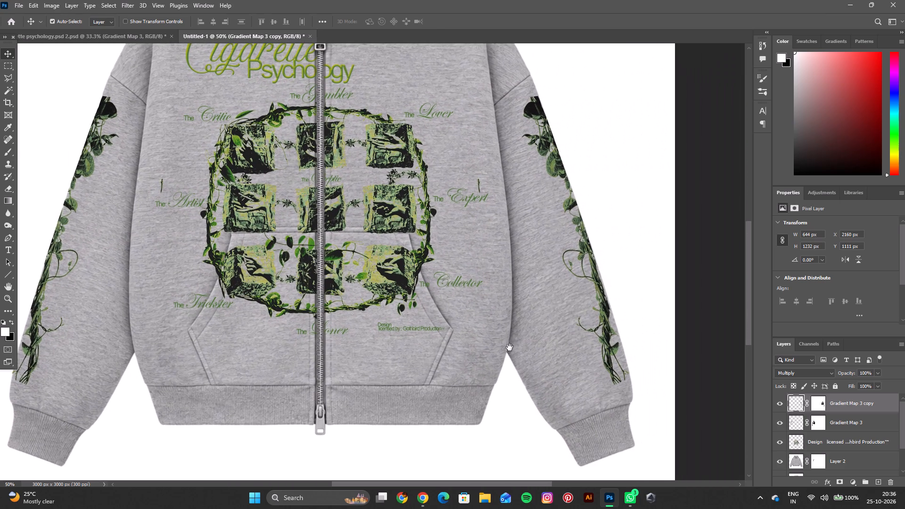
left_click_drag(510, 347, 554, 341)
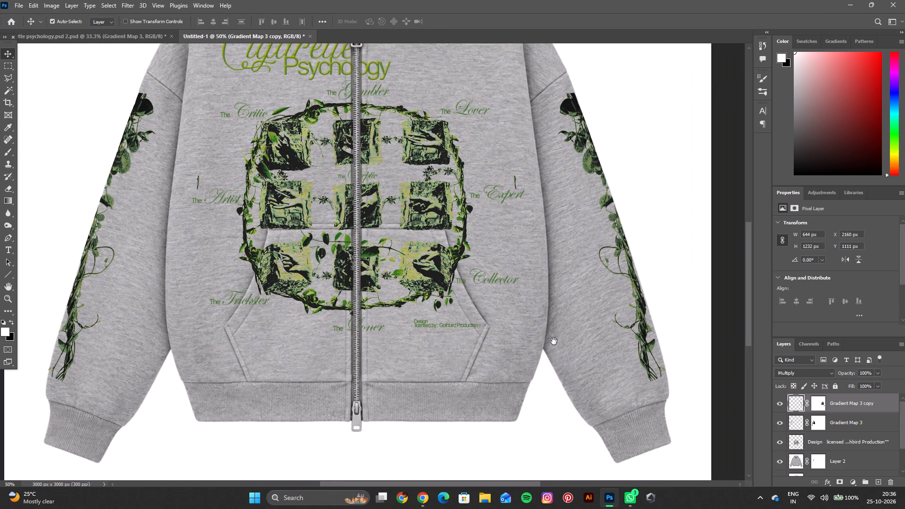
left_click_drag(554, 341, 533, 348)
key("ctrl+t")
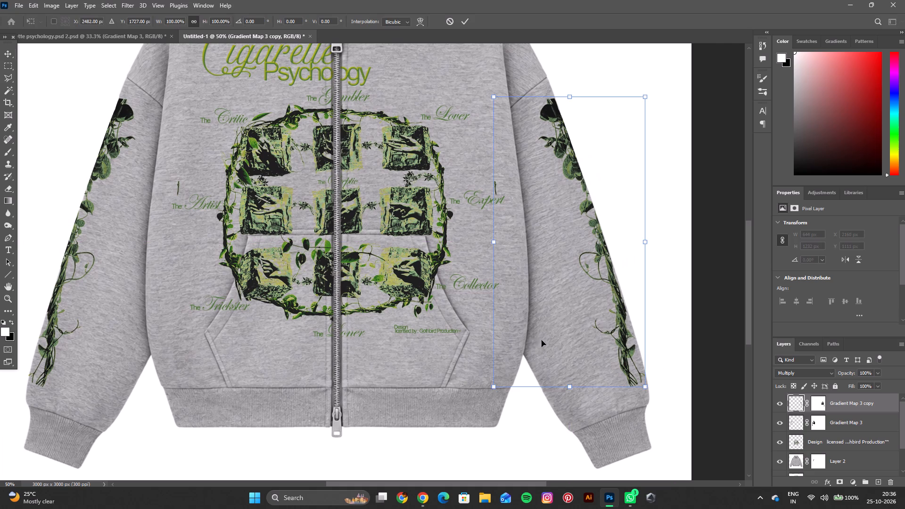
key("Right")
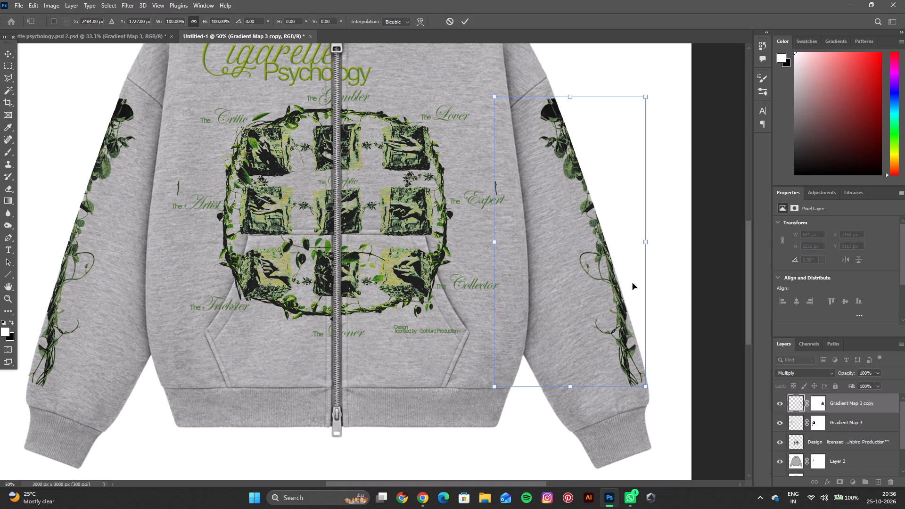
key("Right")
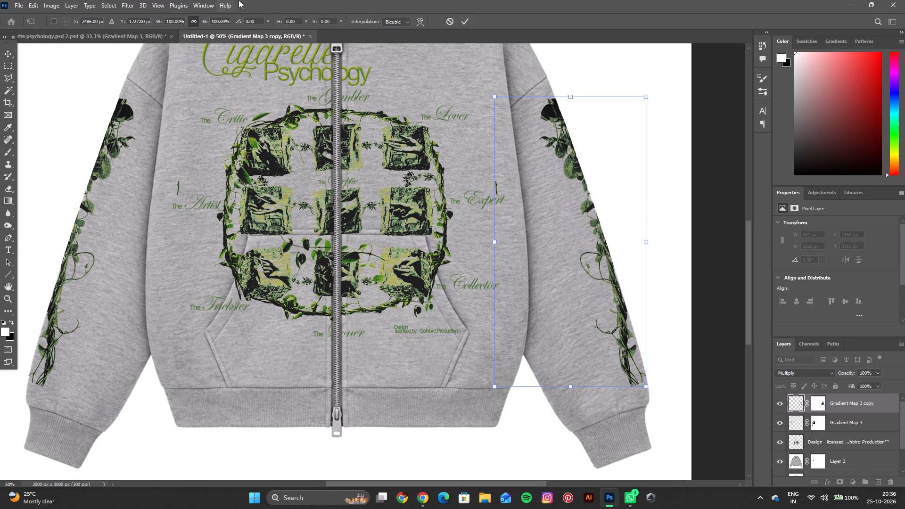
left_click(464, 23)
Examine the whole hoodie mockup with vines on both sleeves at different magnifications.
key("space")
key("space")
key("space")
left_click_drag(454, 154, 467, 221)
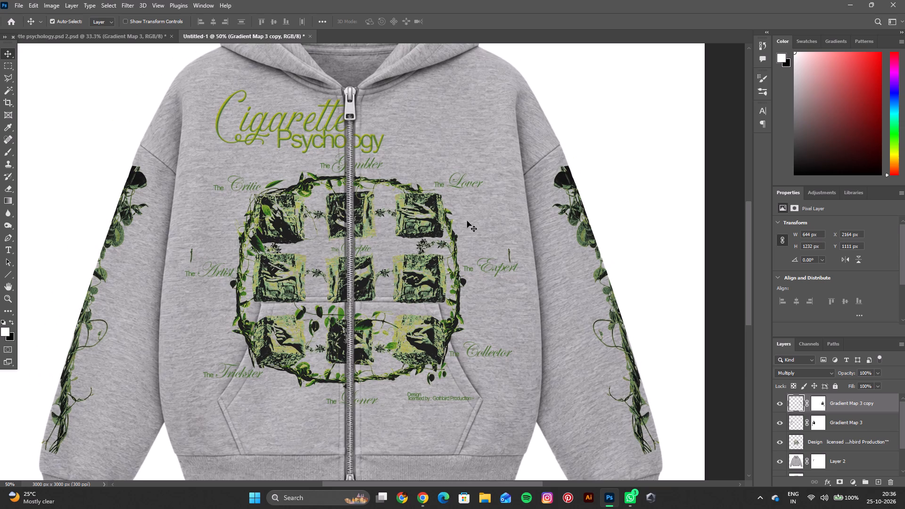
key("ctrl+minus")
key("ctrl+minus")
key("ctrl+minus")
key("space")
key("space")
key("space")
key("space")
key("space")
key("space")
key("space")
key("space")
key("space")
key("space")
key("space")
key("space")
key("space")
key("space")
key("space")
key("space")
key("space")
key("space")
key("space")
key("space")
left_click_drag(522, 246, 572, 206)
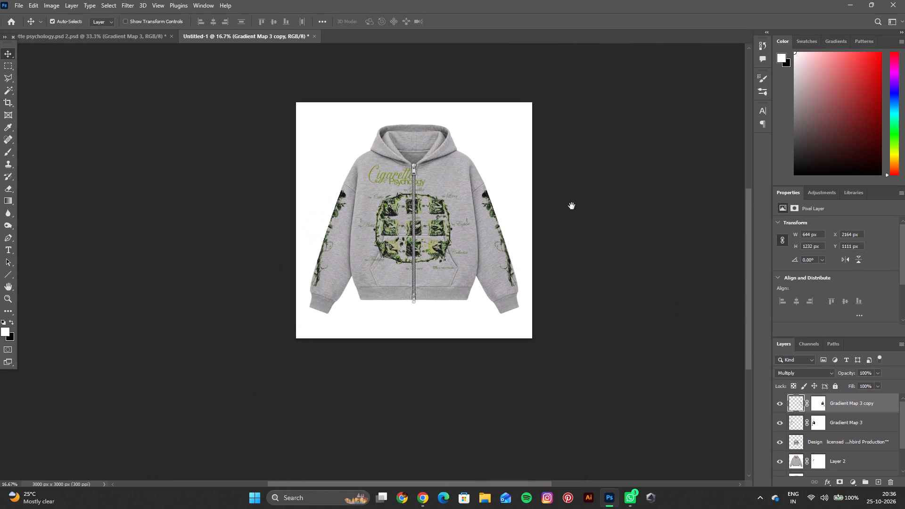
left_click_drag(572, 206, 573, 207)
key("ctrl+minus")
key("ctrl+equal")
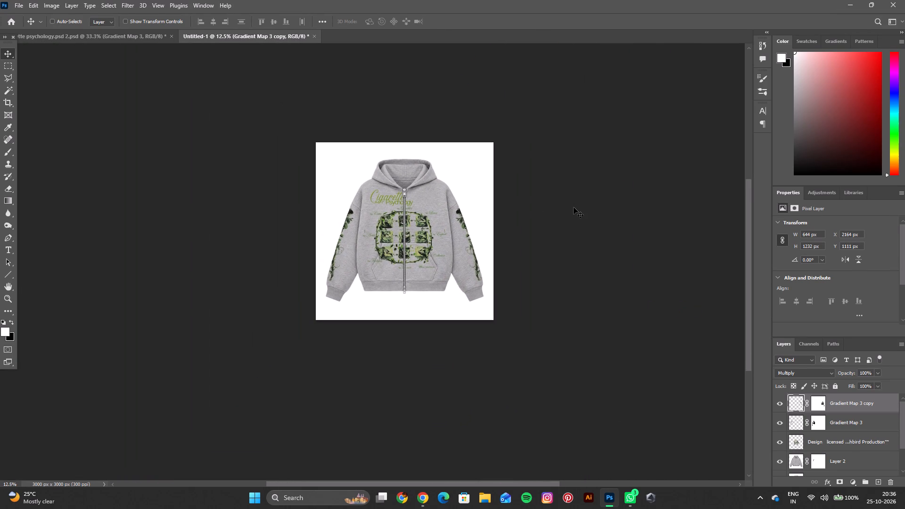
key("ctrl+equal")
key("space")
key("space")
key("space")
key("space")
key("space")
key("space")
key("space")
key("space")
key("space")
key("space")
key("space")
key("space")
key("space")
key("space")
key("space")
key("space")
key("space")
key("space")
key("space")
key("space")
left_click_drag(574, 207, 543, 255)
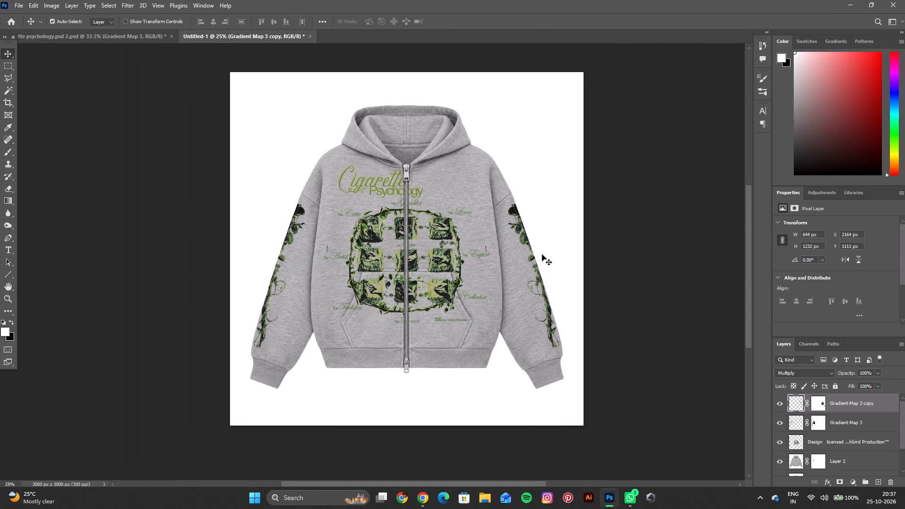
Export the mockup as a PNG to the GB S25 folder under the existing name Cigarette Psychology Mock up.
left_click(16, 3)
left_click(138, 151)
scroll(39, 100, "up", 2)
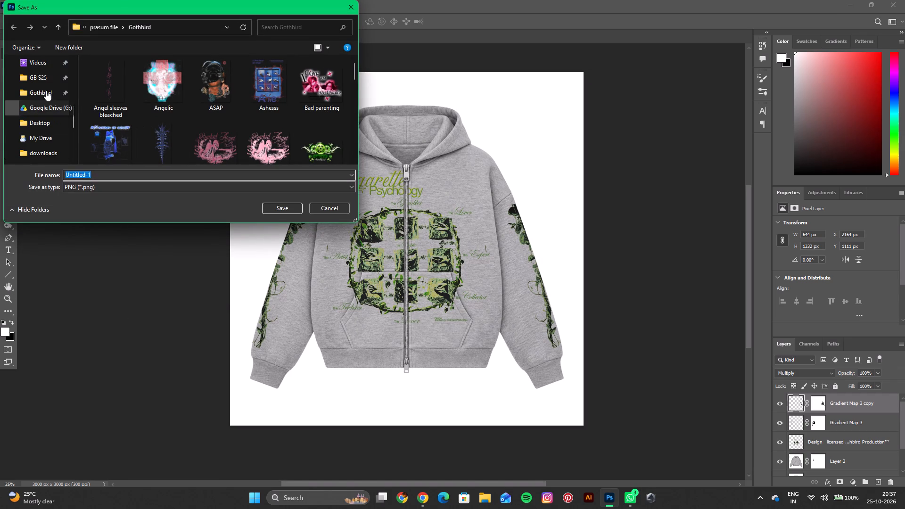
left_click(46, 92)
left_click(44, 79)
scroll(194, 121, "down", 2)
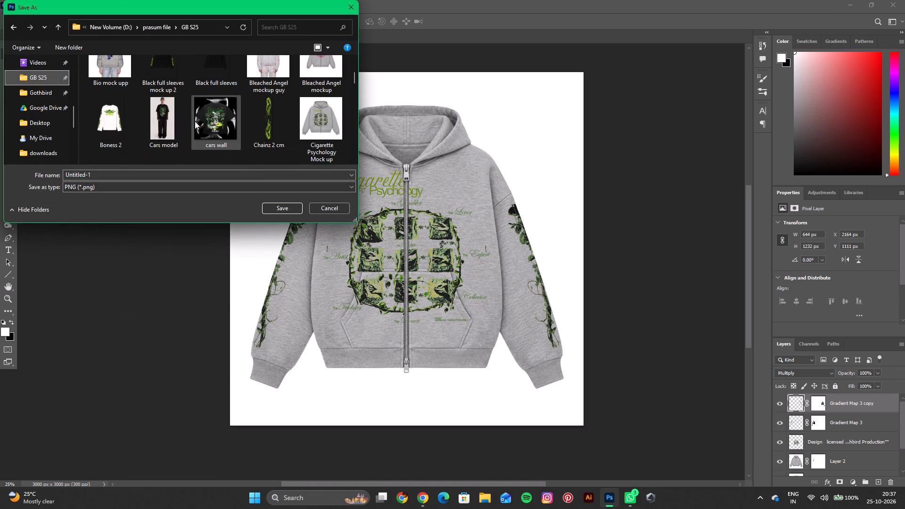
scroll(195, 121, "down", 1)
left_click(301, 92)
left_click(279, 209)
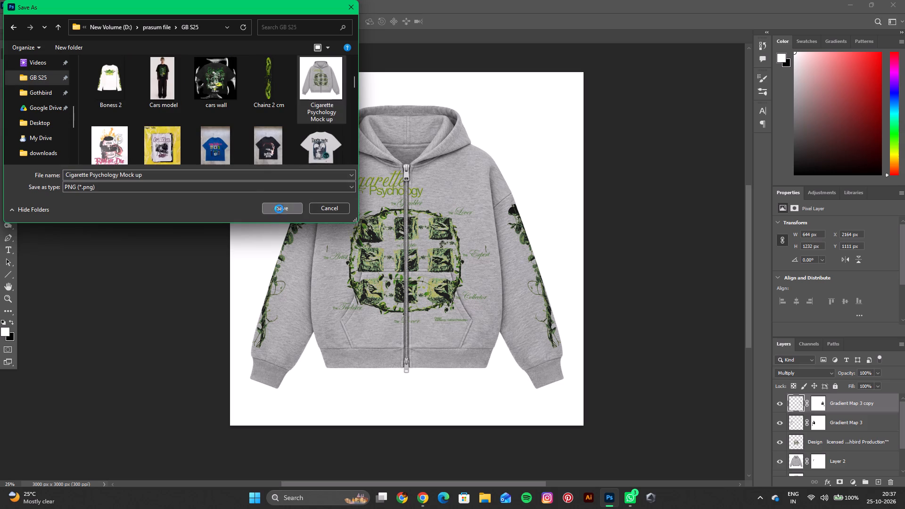
left_click(470, 247)
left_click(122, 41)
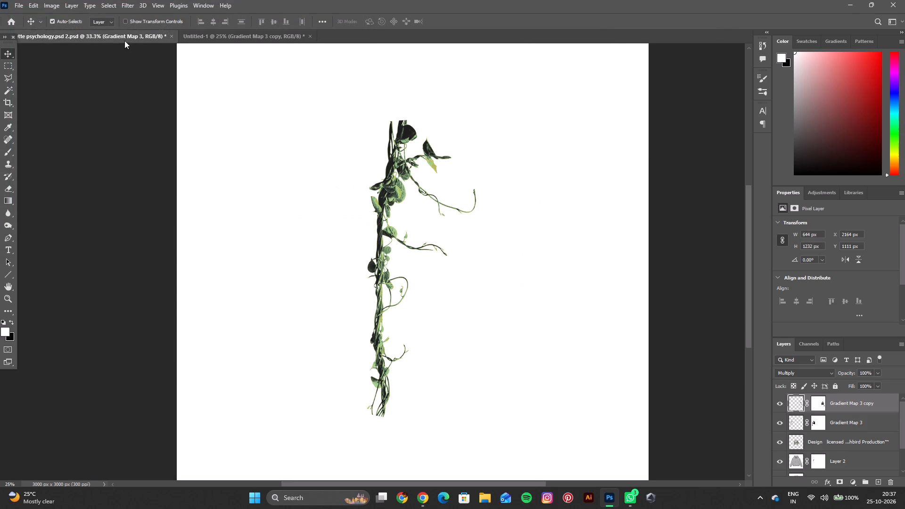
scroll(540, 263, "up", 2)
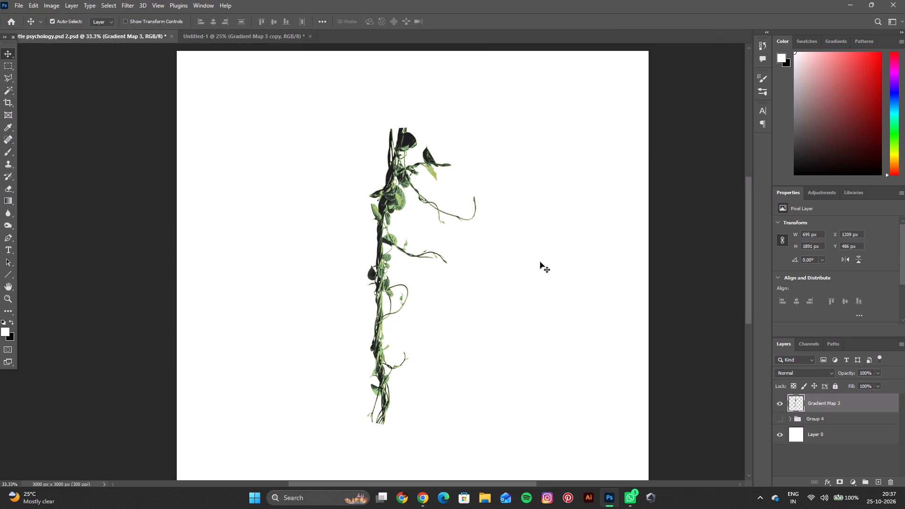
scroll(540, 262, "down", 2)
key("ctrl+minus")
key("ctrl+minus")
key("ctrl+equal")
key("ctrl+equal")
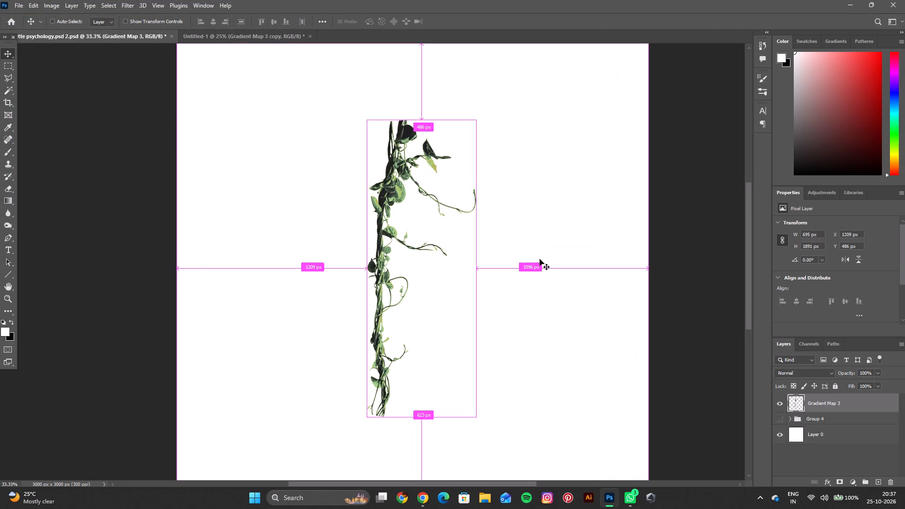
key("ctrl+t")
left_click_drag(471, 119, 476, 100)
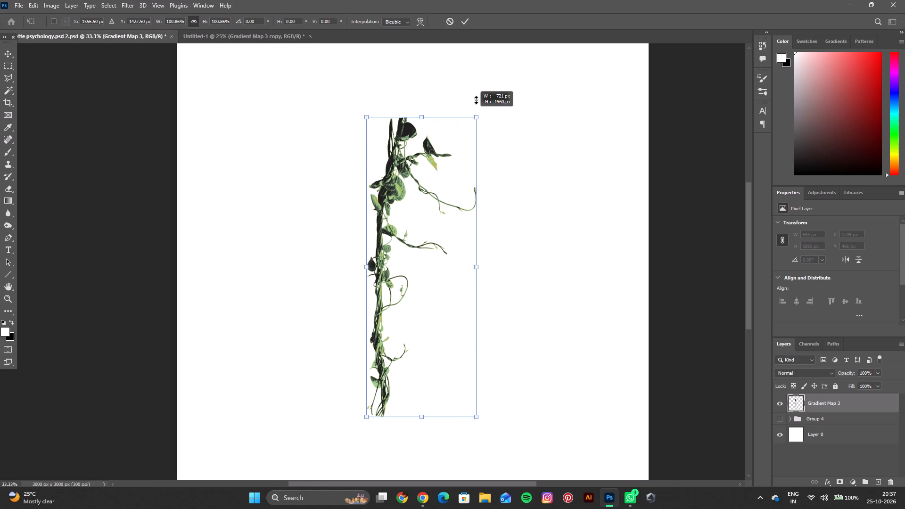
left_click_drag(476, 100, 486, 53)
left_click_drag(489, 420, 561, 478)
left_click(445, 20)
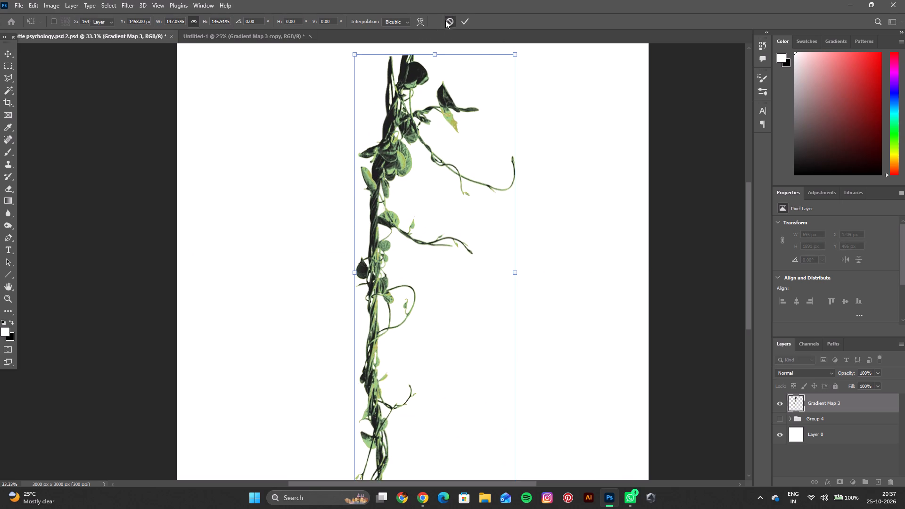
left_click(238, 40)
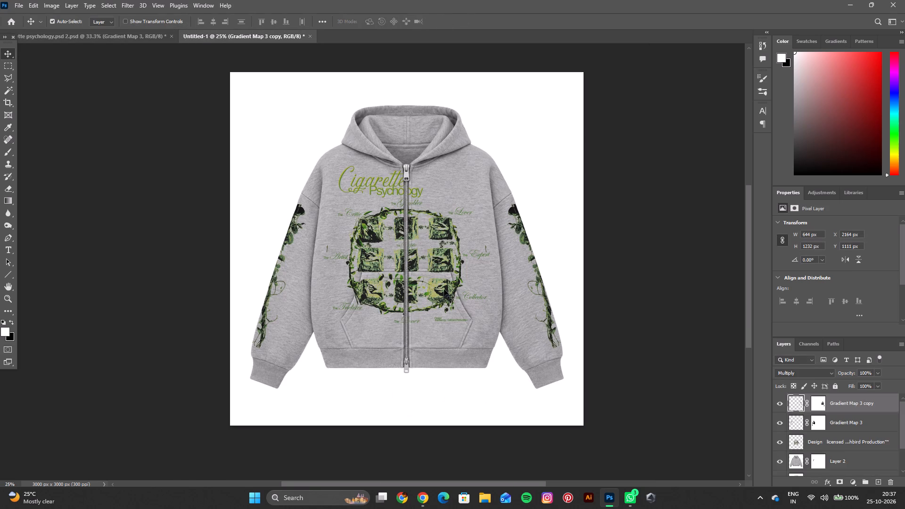
Undo the placement, flipping and duplication of the vine copy in Untitled-1.
key("ctrl+z")
key("ctrl+z")
key("ctrl+z")
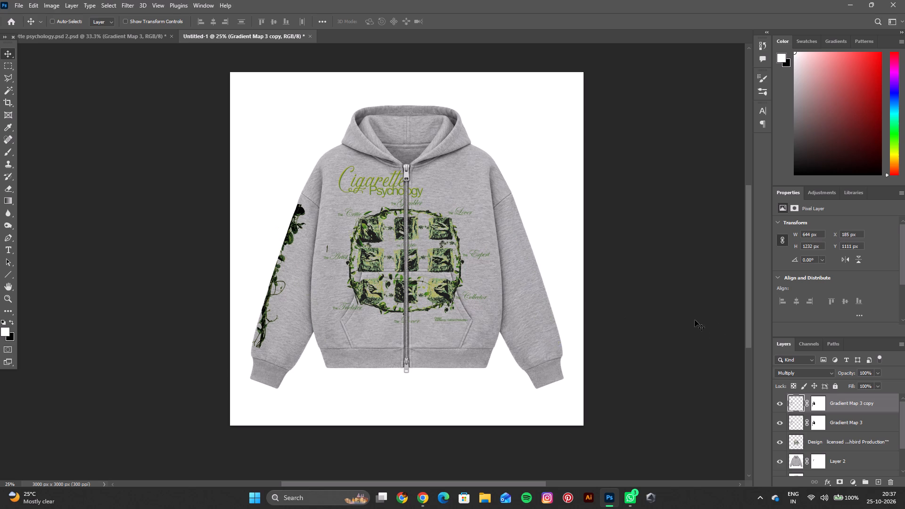
key("ctrl+z")
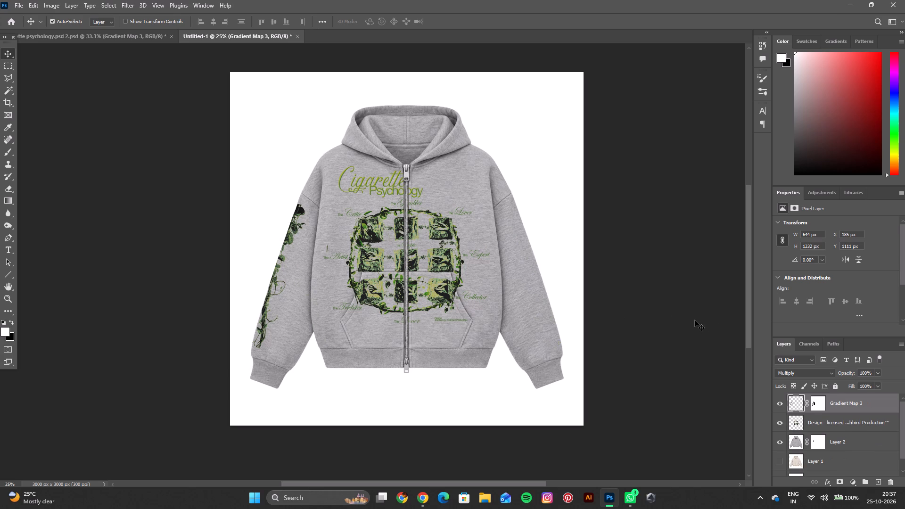
Undo the opacity restore, the sleeve-edge mask trimming and its selection, and the hoodie layer's mask.
key("ctrl+equal")
key("ctrl+equal")
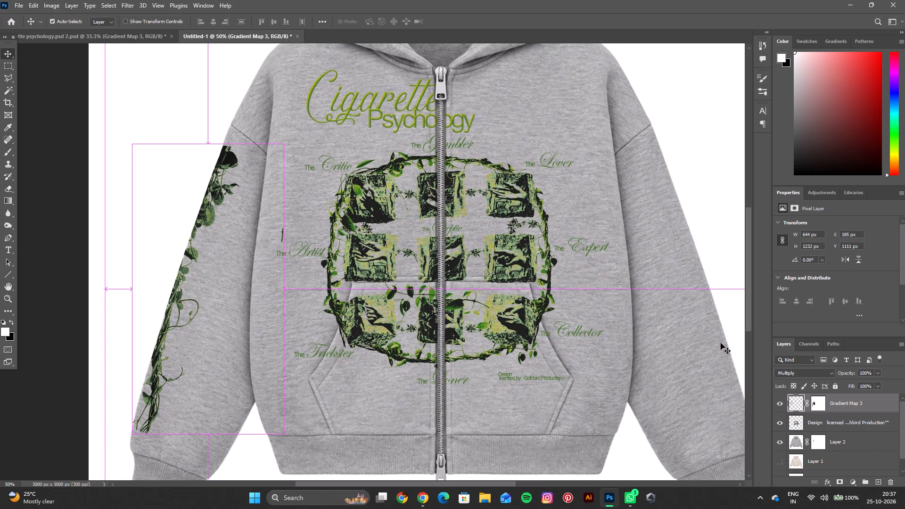
key("ctrl+z")
key("ctrl+z")
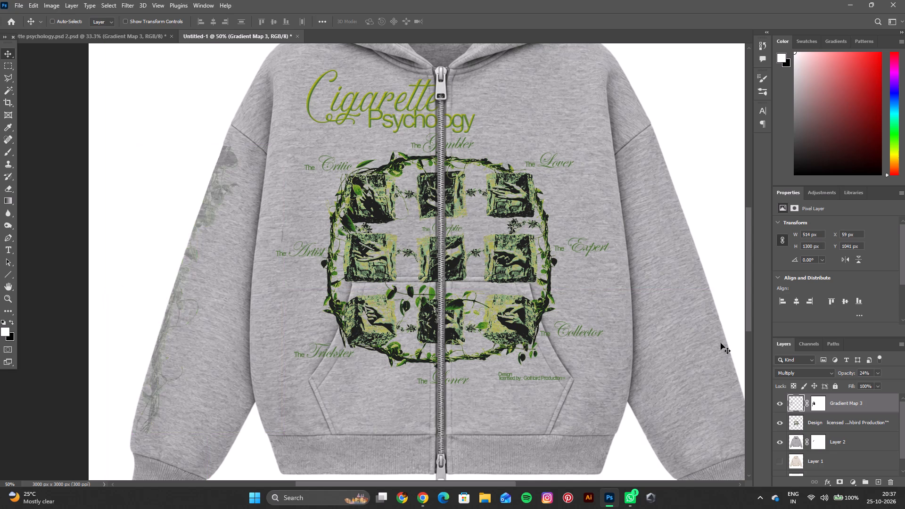
key("ctrl+z")
key("ctrl+z")
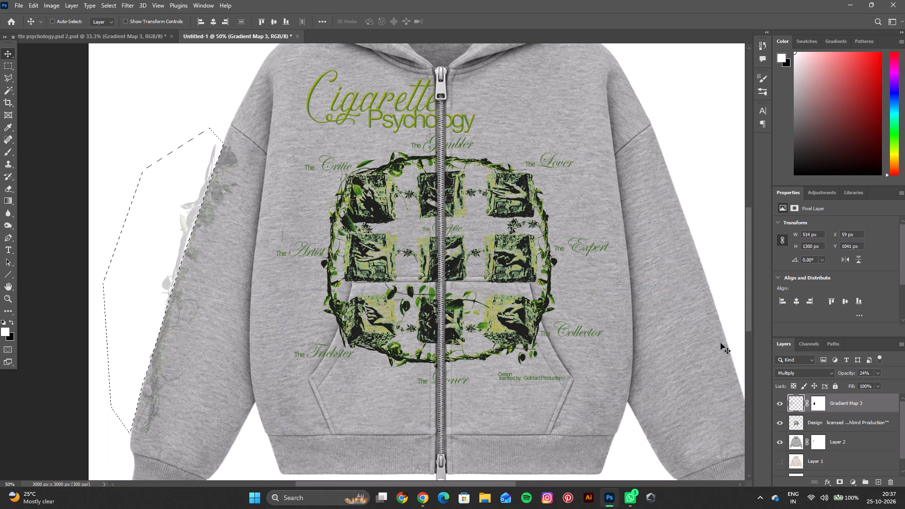
key("ctrl+z")
key("ctrl+z")
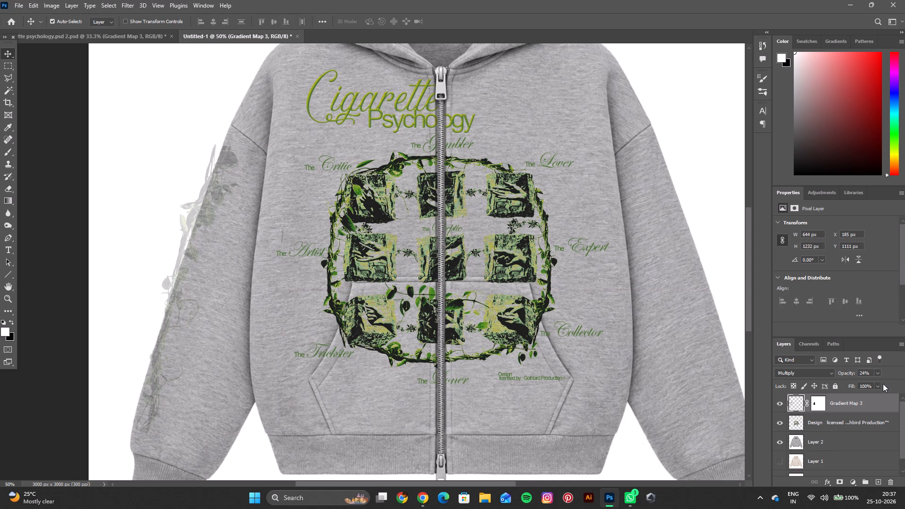
Set the Gradient Map 3 vine layer's opacity to 100%.
left_click(881, 370)
left_click_drag(879, 381, 904, 382)
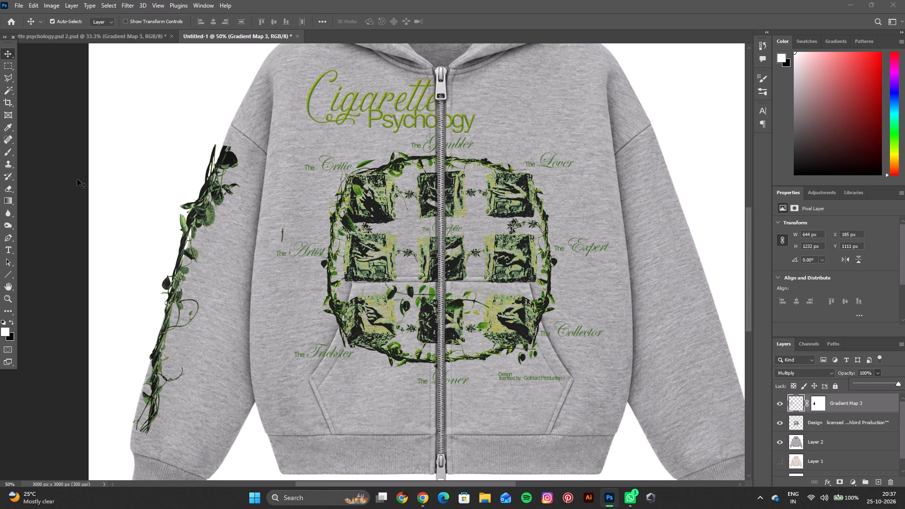
Brush white over the stray mark above "The Artist" on the vine layer.
left_click(6, 155)
left_click_drag(287, 226, 280, 229)
Copy the Gradient Map 3 sleeve vine layer from the Untitled-1 hoodie mockup.
left_click(7, 52)
left_click(209, 198)
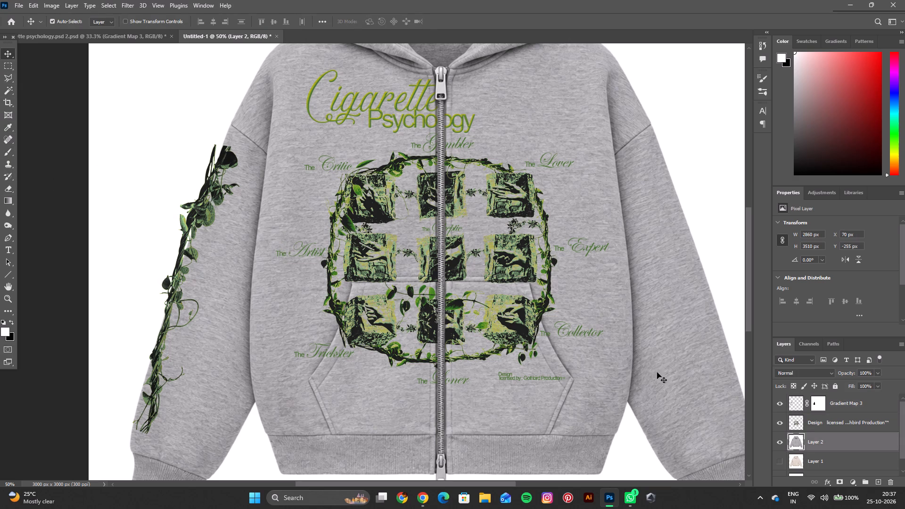
left_click(822, 405)
left_click(799, 405)
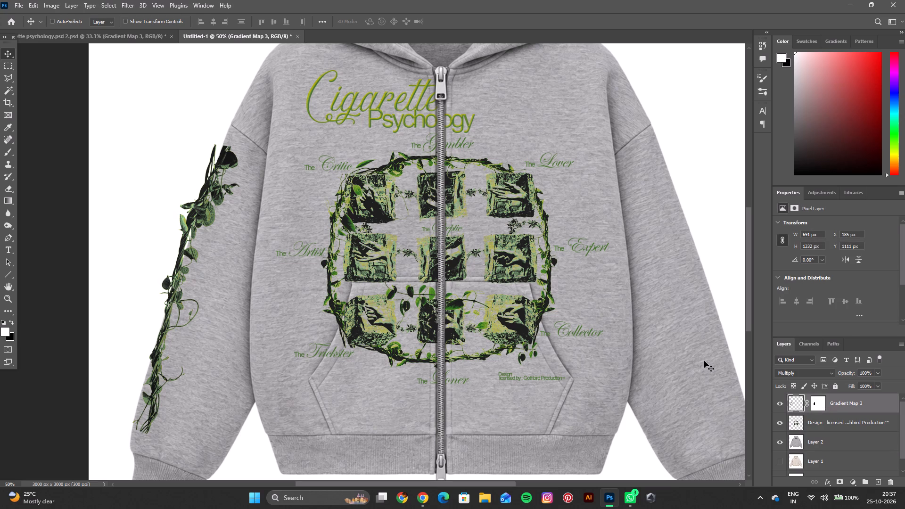
key("ctrl+c")
Switch to the psychology.psd 2.psd document and delete its existing Gradient Map 3 vine layer.
left_click(140, 33)
scroll(399, 265, "up", 2)
scroll(399, 265, "down", 3)
key("ctrl+minus")
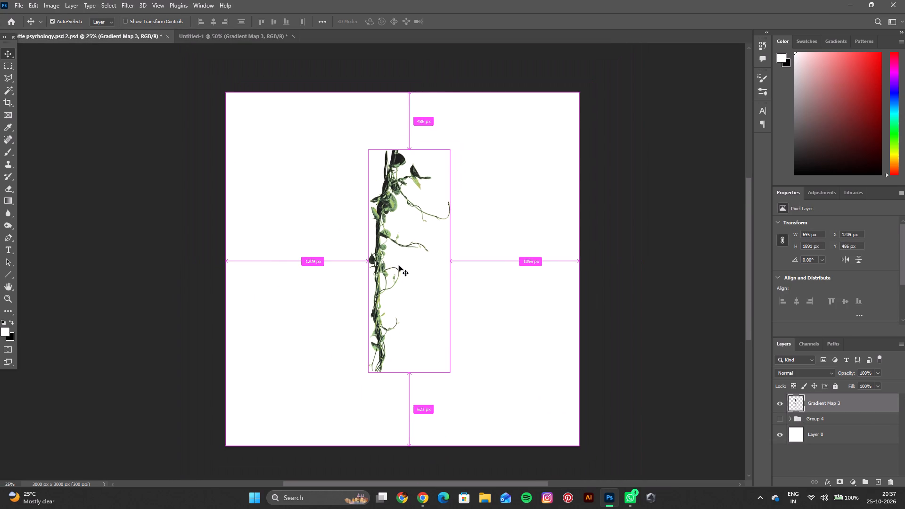
left_click(889, 482)
left_click(397, 184)
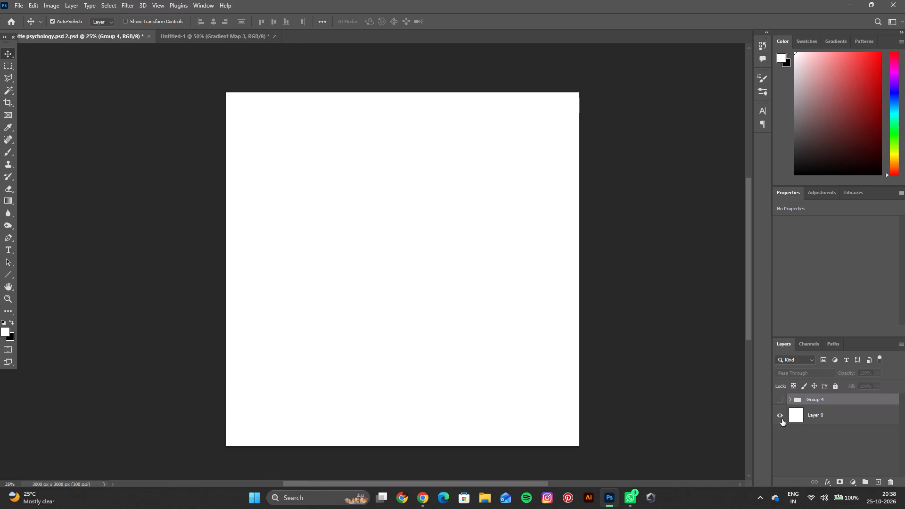
Hide the white Layer 0 background and paste the copied vine onto the transparent canvas.
left_click(782, 419)
key("ctrl+v")
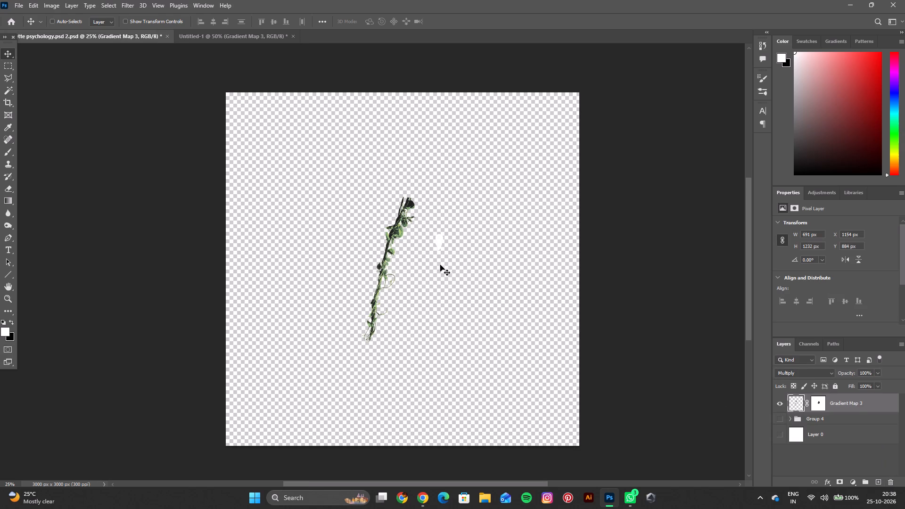
Rotate the pasted vine about -12.5° so it stands upright, scale it to about 185%, and place it near the canvas's left edge.
left_click_drag(438, 241, 426, 245, "ctrl")
key("ctrl+t")
left_click_drag(440, 186, 428, 162)
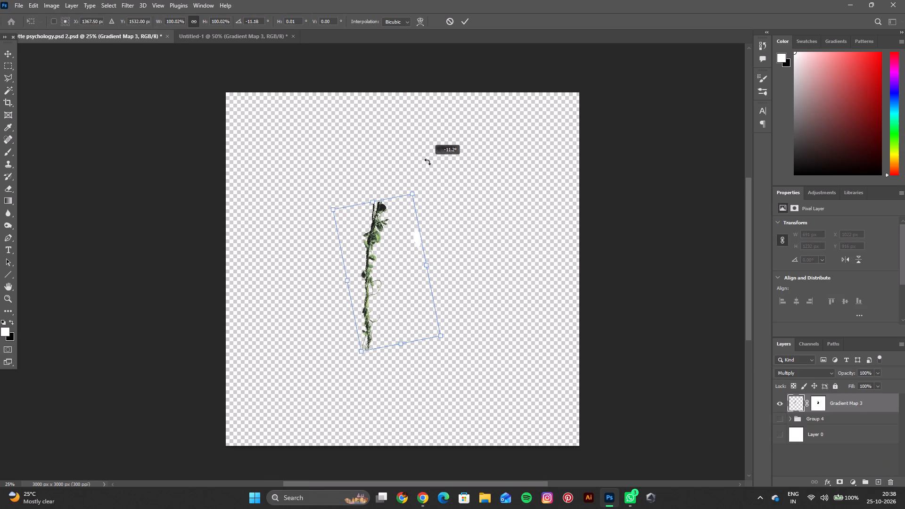
left_click_drag(428, 162, 427, 162)
left_click_drag(409, 191, 554, 87)
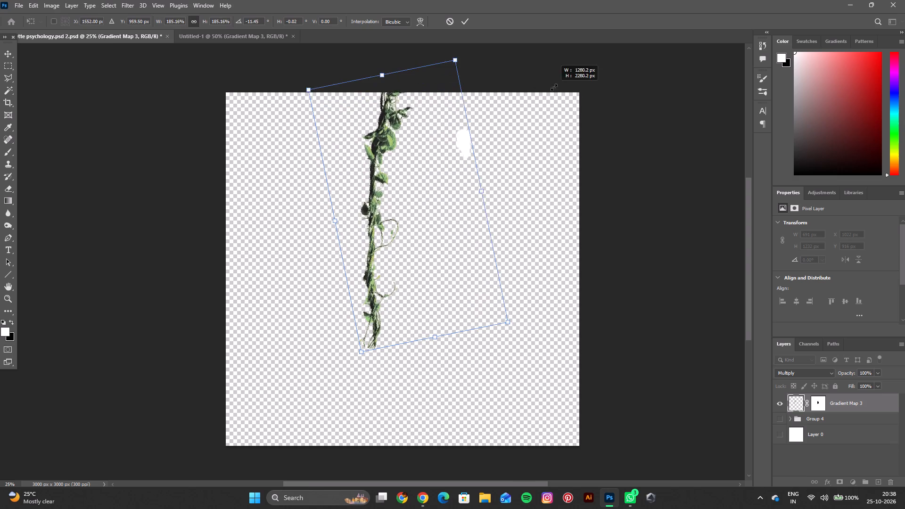
left_click_drag(554, 87, 554, 88)
left_click_drag(437, 192, 319, 247)
left_click_drag(358, 134, 359, 127)
left_click(464, 25)
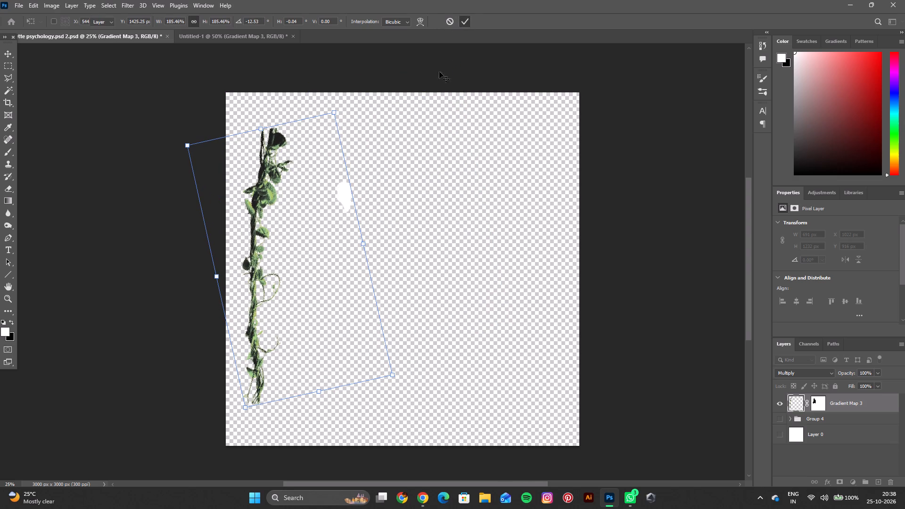
Select the white brushed patch beside the vine with the Magic Wand, delete it, and clear the selection.
left_click(10, 89)
left_click(345, 194)
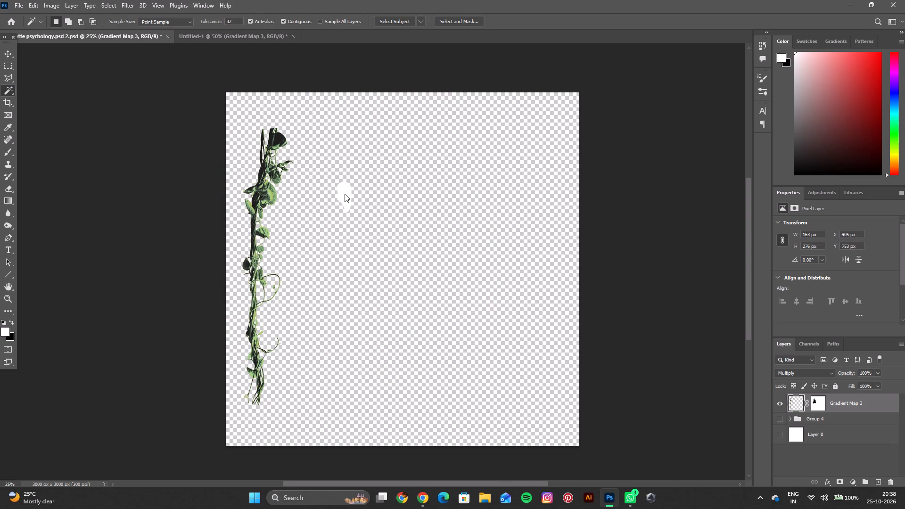
key("Delete")
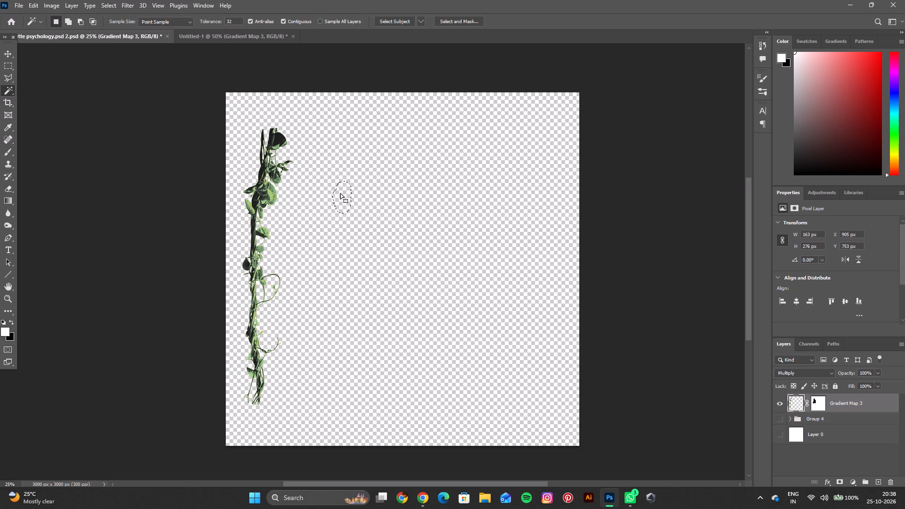
left_click(340, 193)
Move the upright vine to the centre of the canvas.
scroll(308, 194, "up", 2)
left_click(4, 55)
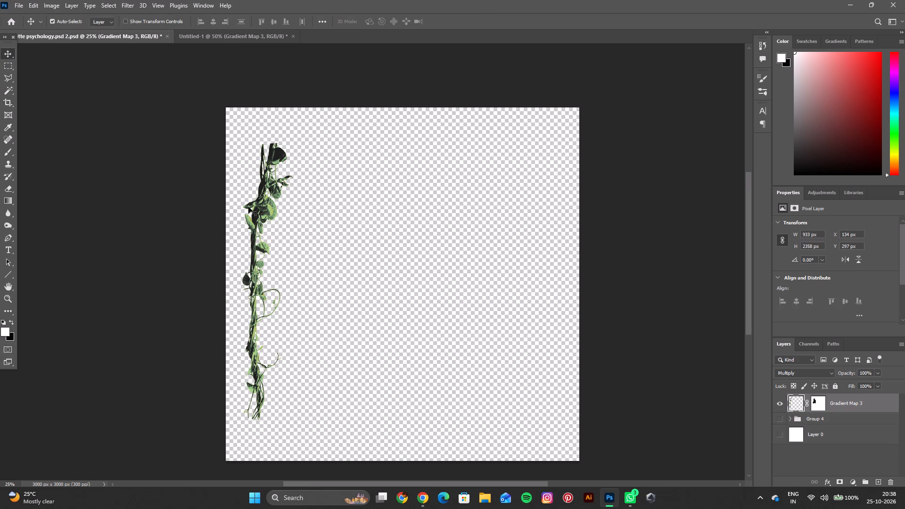
left_click_drag(264, 211, 409, 213)
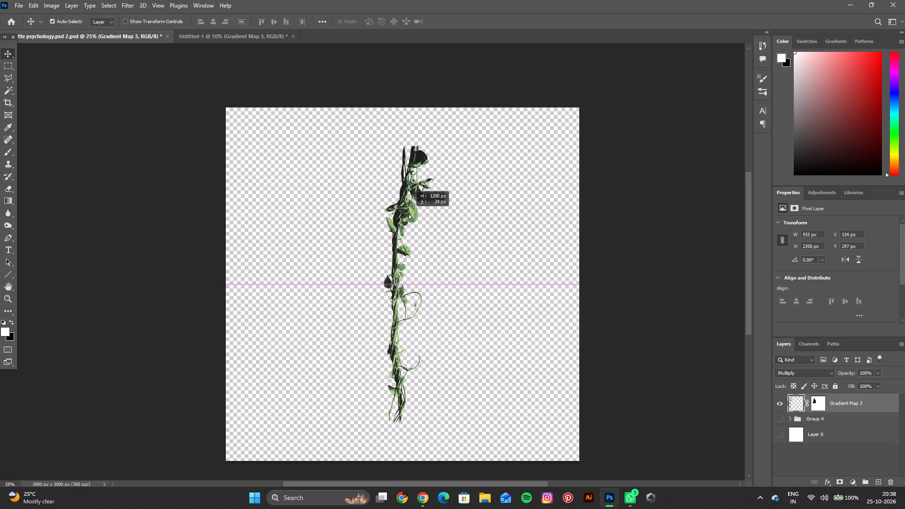
left_click_drag(409, 213, 410, 213)
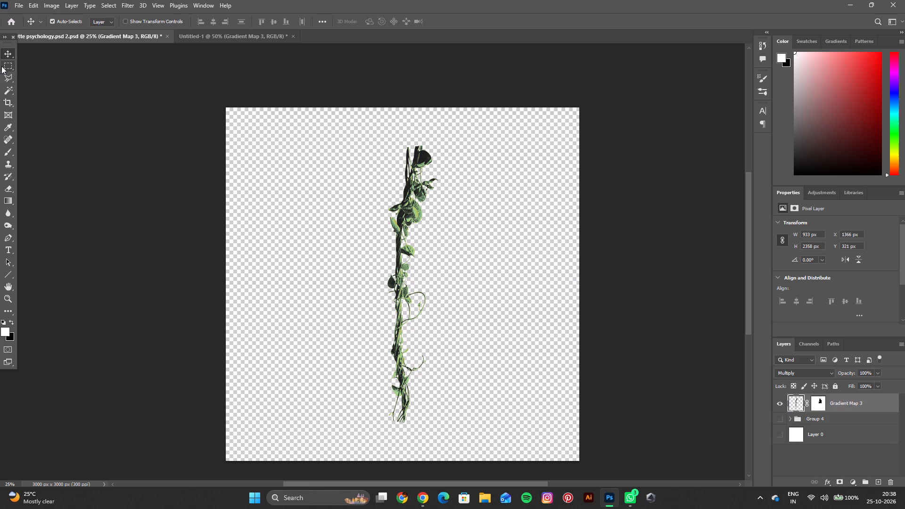
Crop the canvas to the vine's top and bottom ends, with narrow empty margins on both sides.
left_click(6, 107)
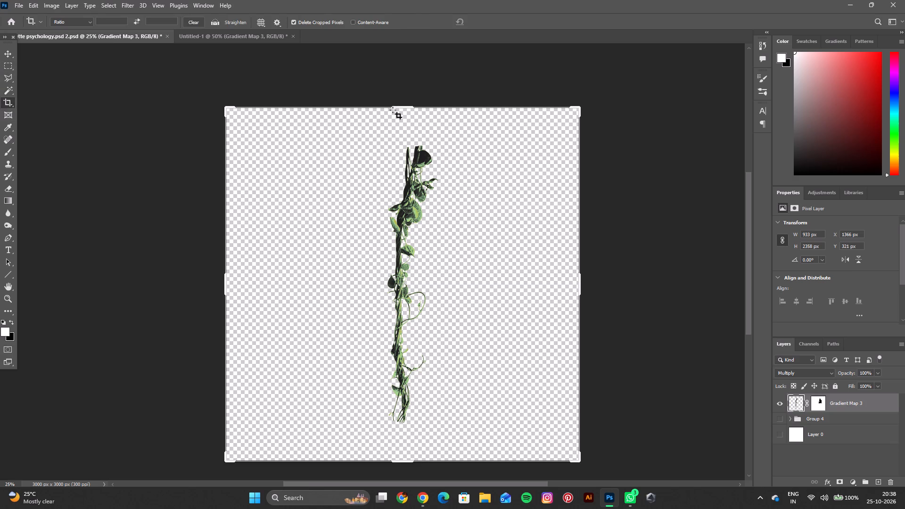
left_click_drag(403, 103, 406, 121)
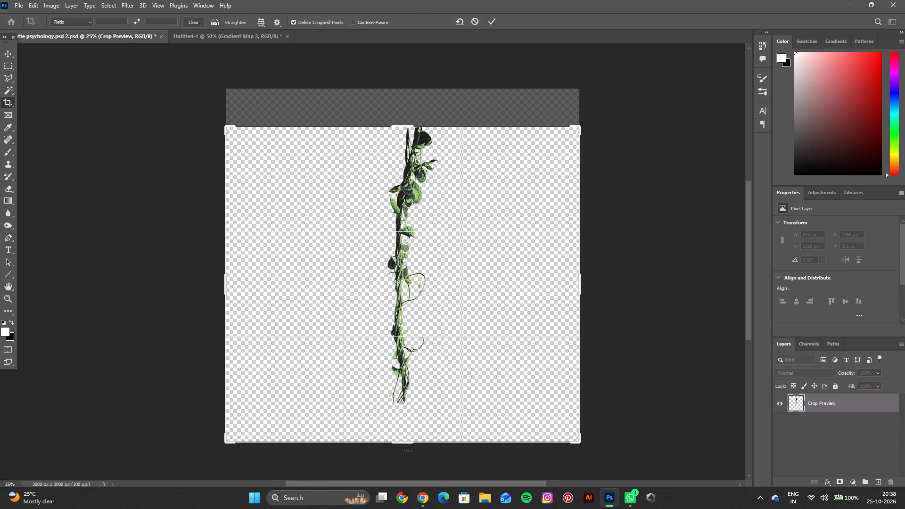
left_click_drag(408, 444, 412, 425)
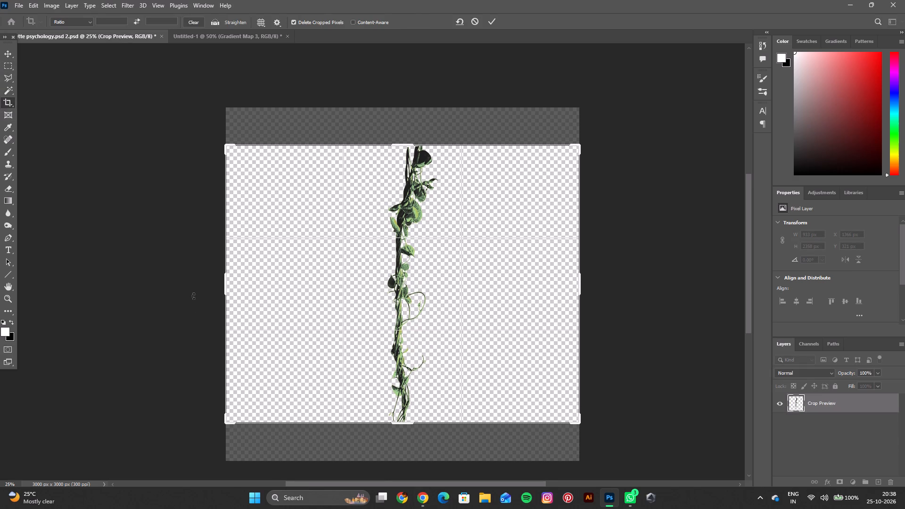
left_click_drag(227, 282, 291, 279)
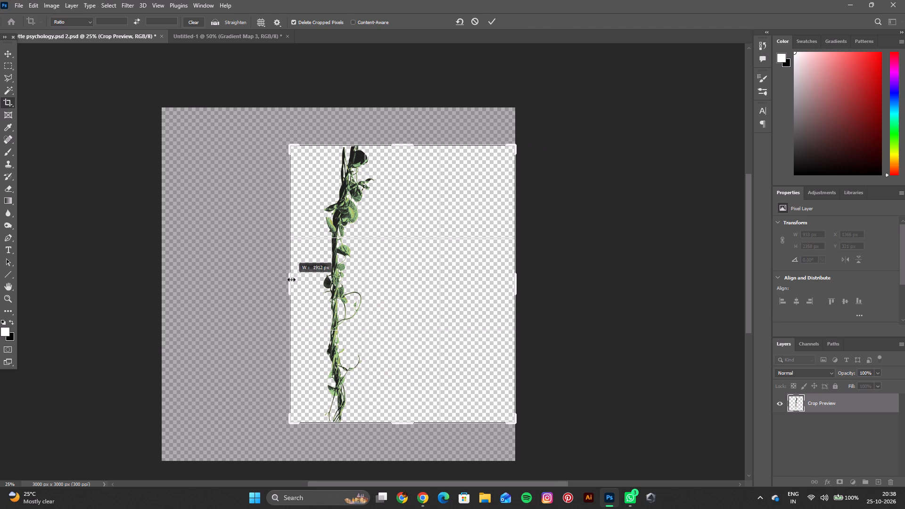
left_click_drag(291, 279, 290, 278)
left_click_drag(522, 291, 511, 290)
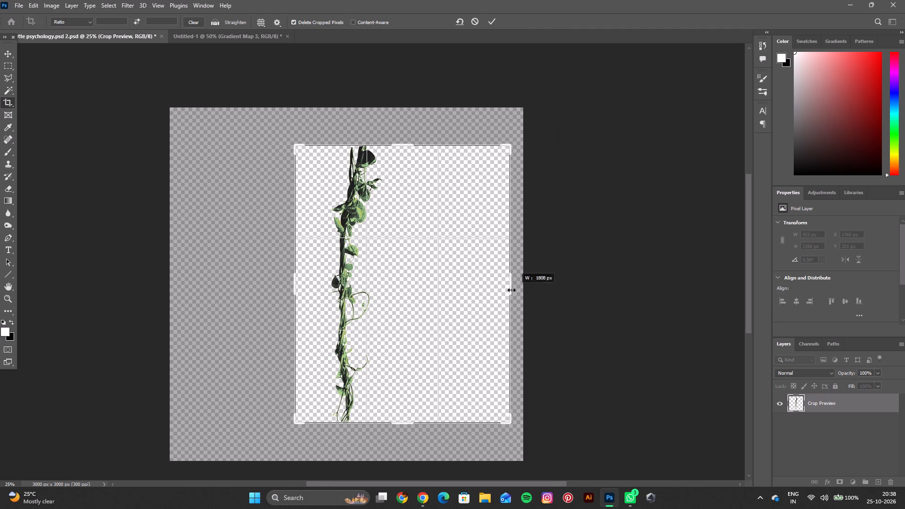
left_click_drag(511, 290, 475, 290)
left_click_drag(339, 284, 339, 284)
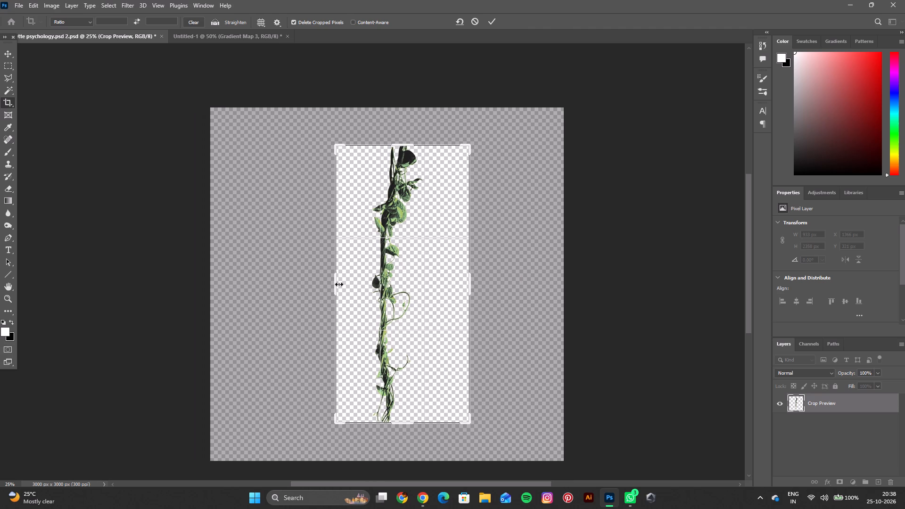
left_click_drag(339, 284, 330, 285)
left_click(489, 20)
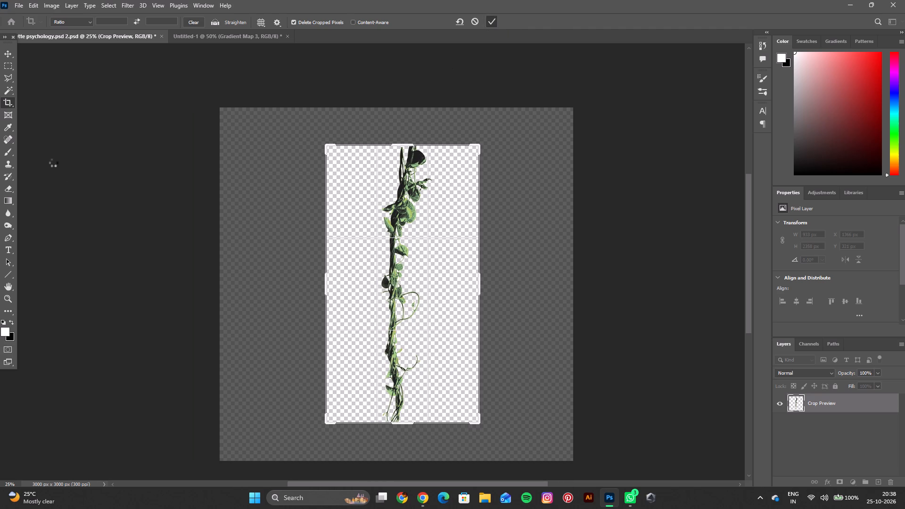